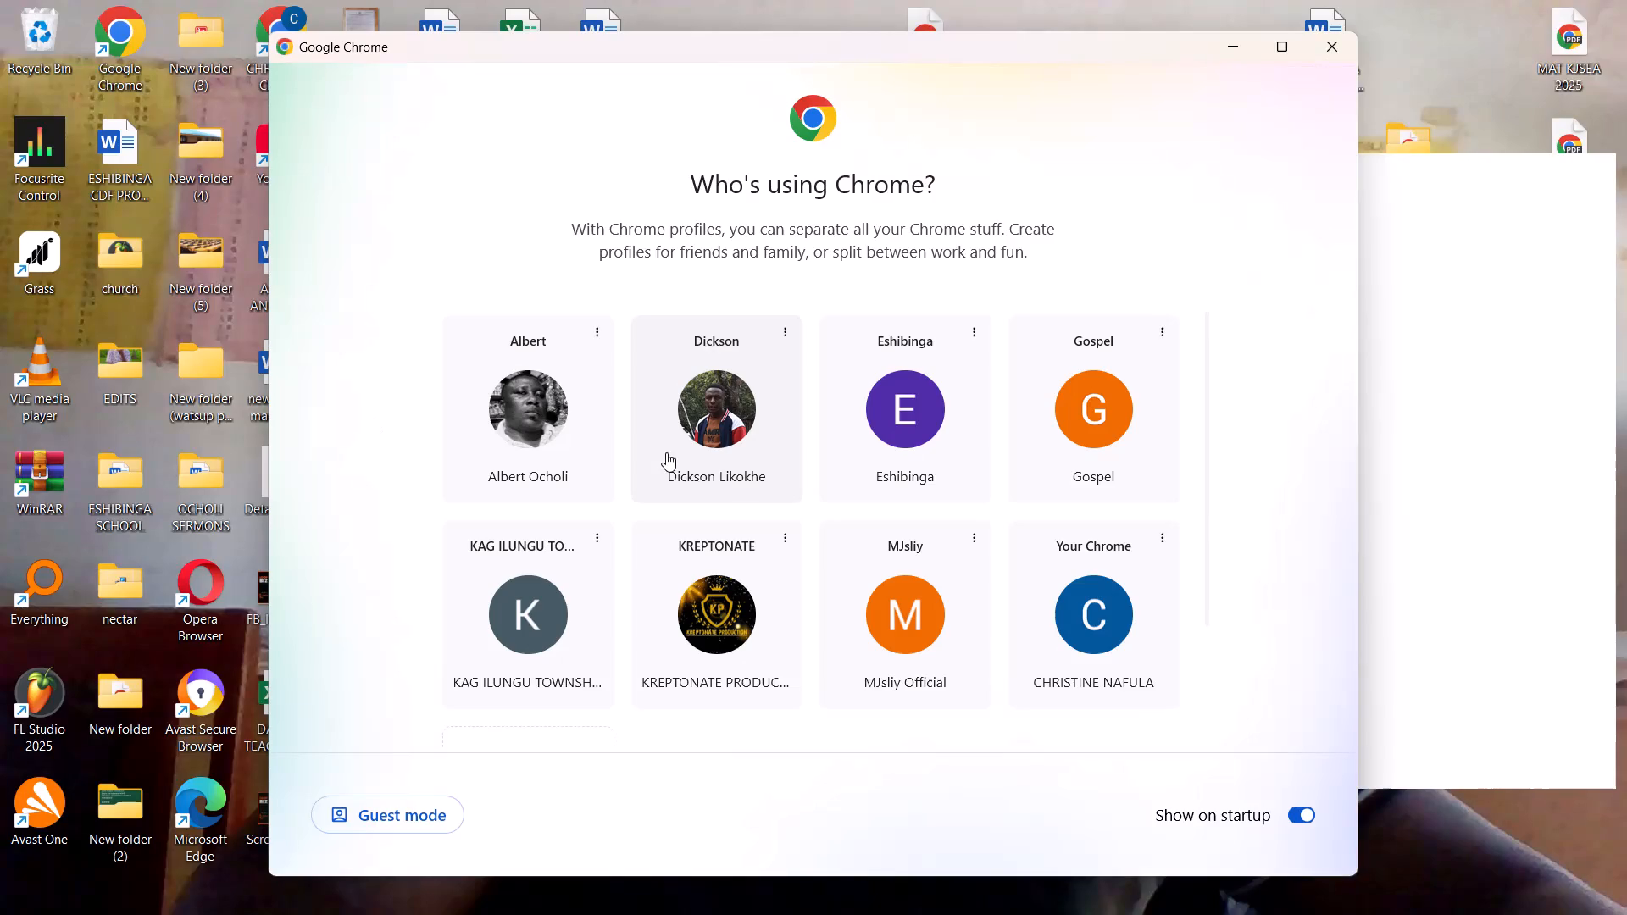
# Open the browser with the first listed profile and replace its starting page with a new tab.
pyautogui.click(518, 467)
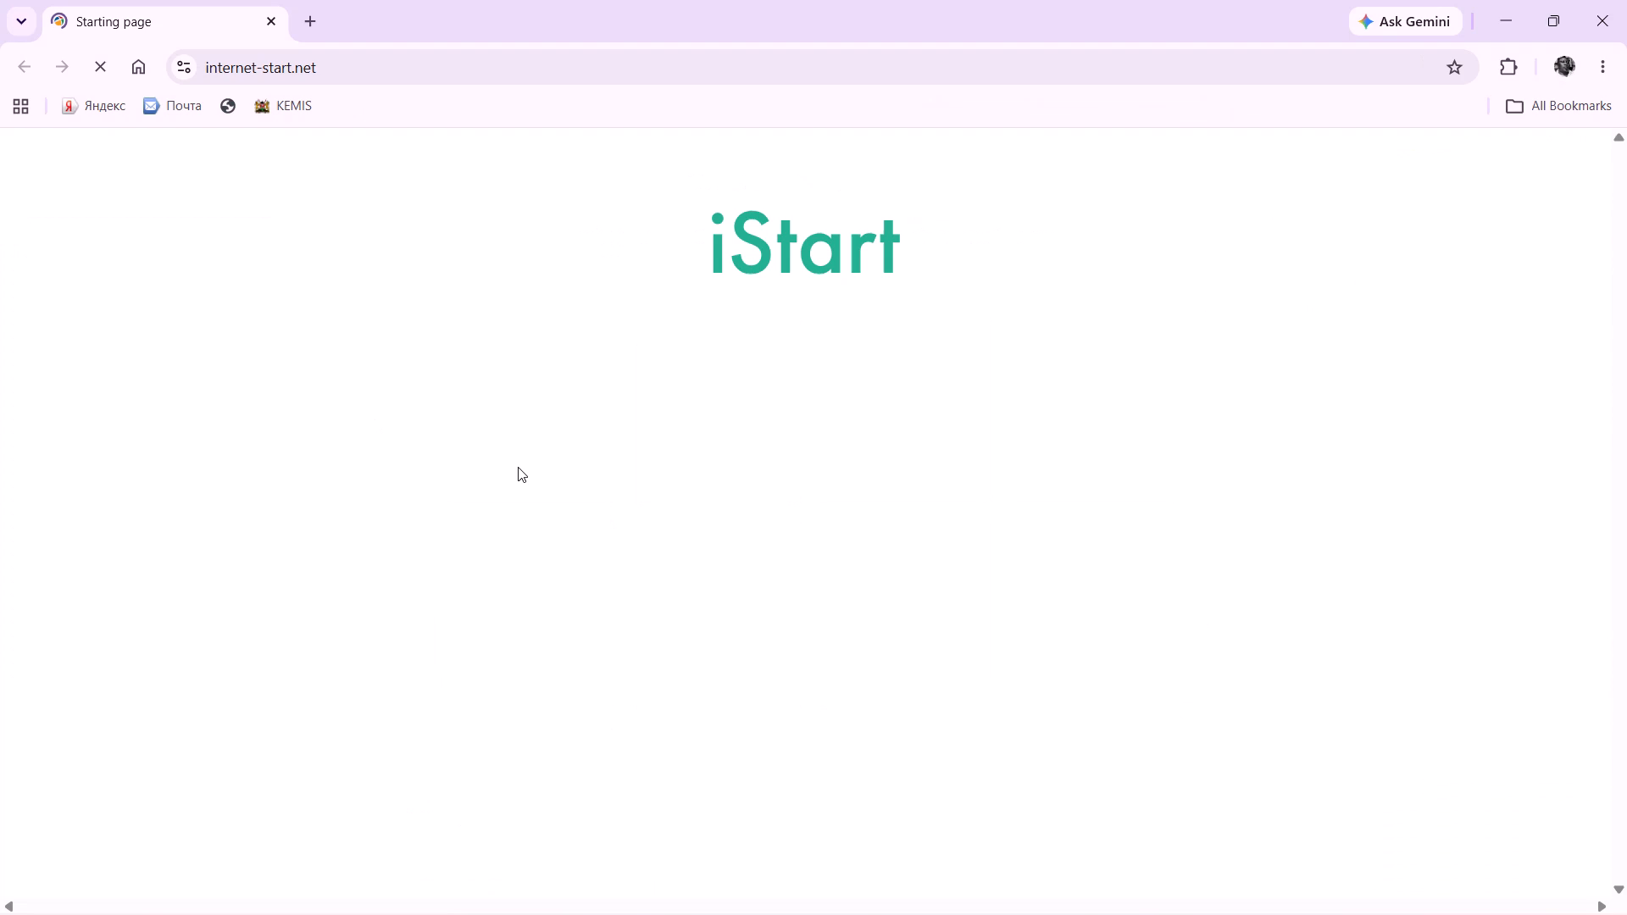
pyautogui.click(316, 14)
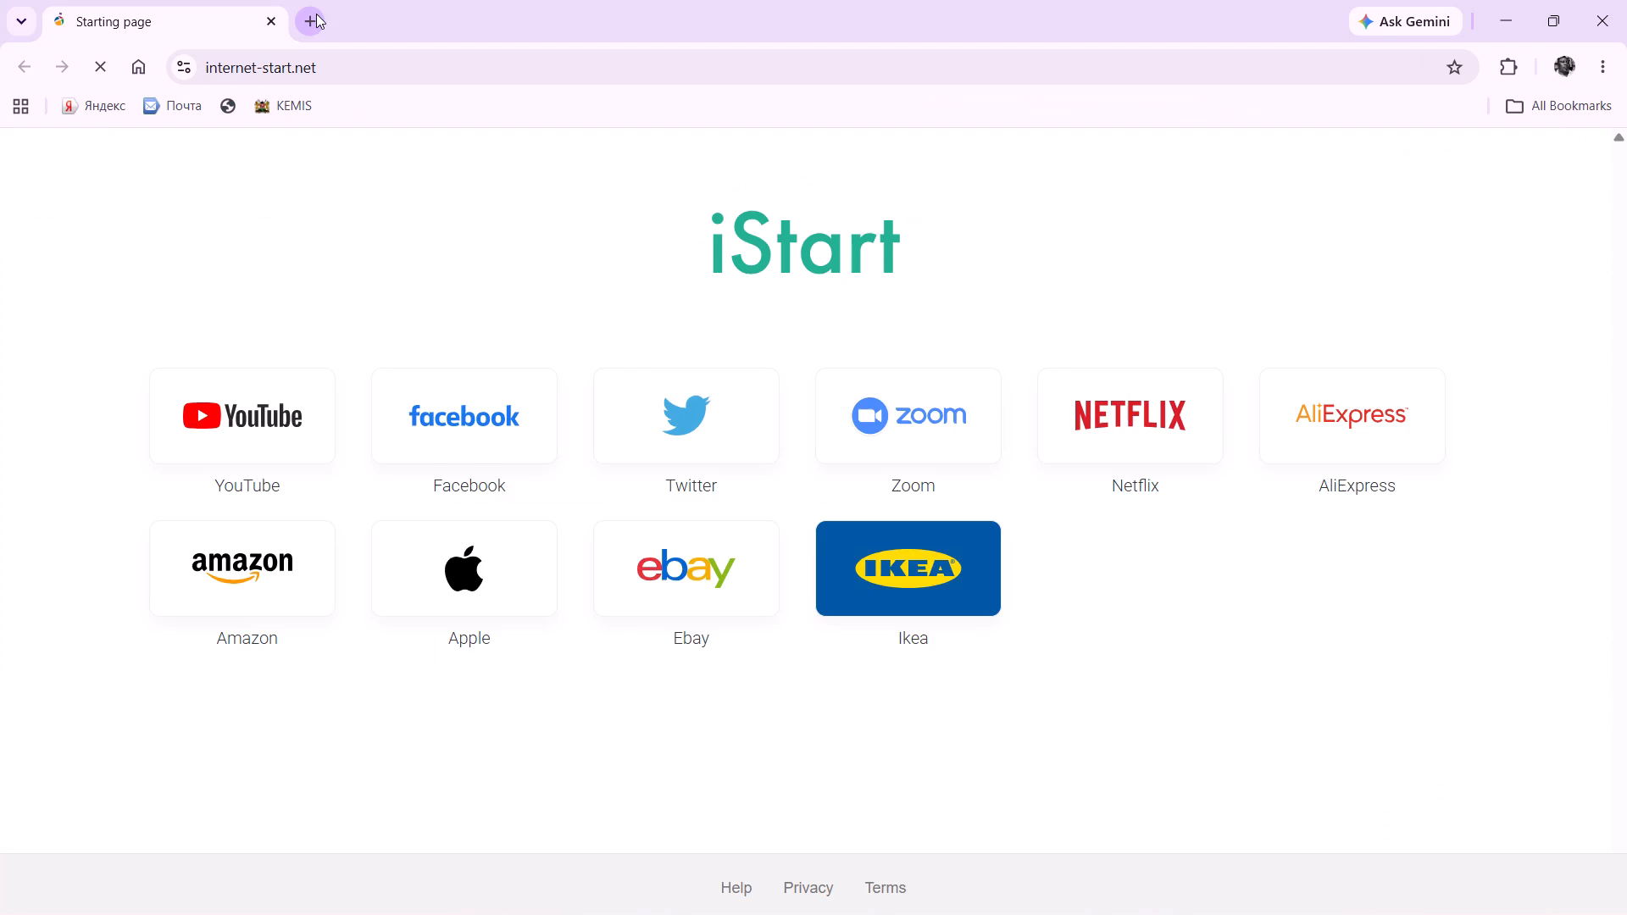
pyautogui.click(271, 15)
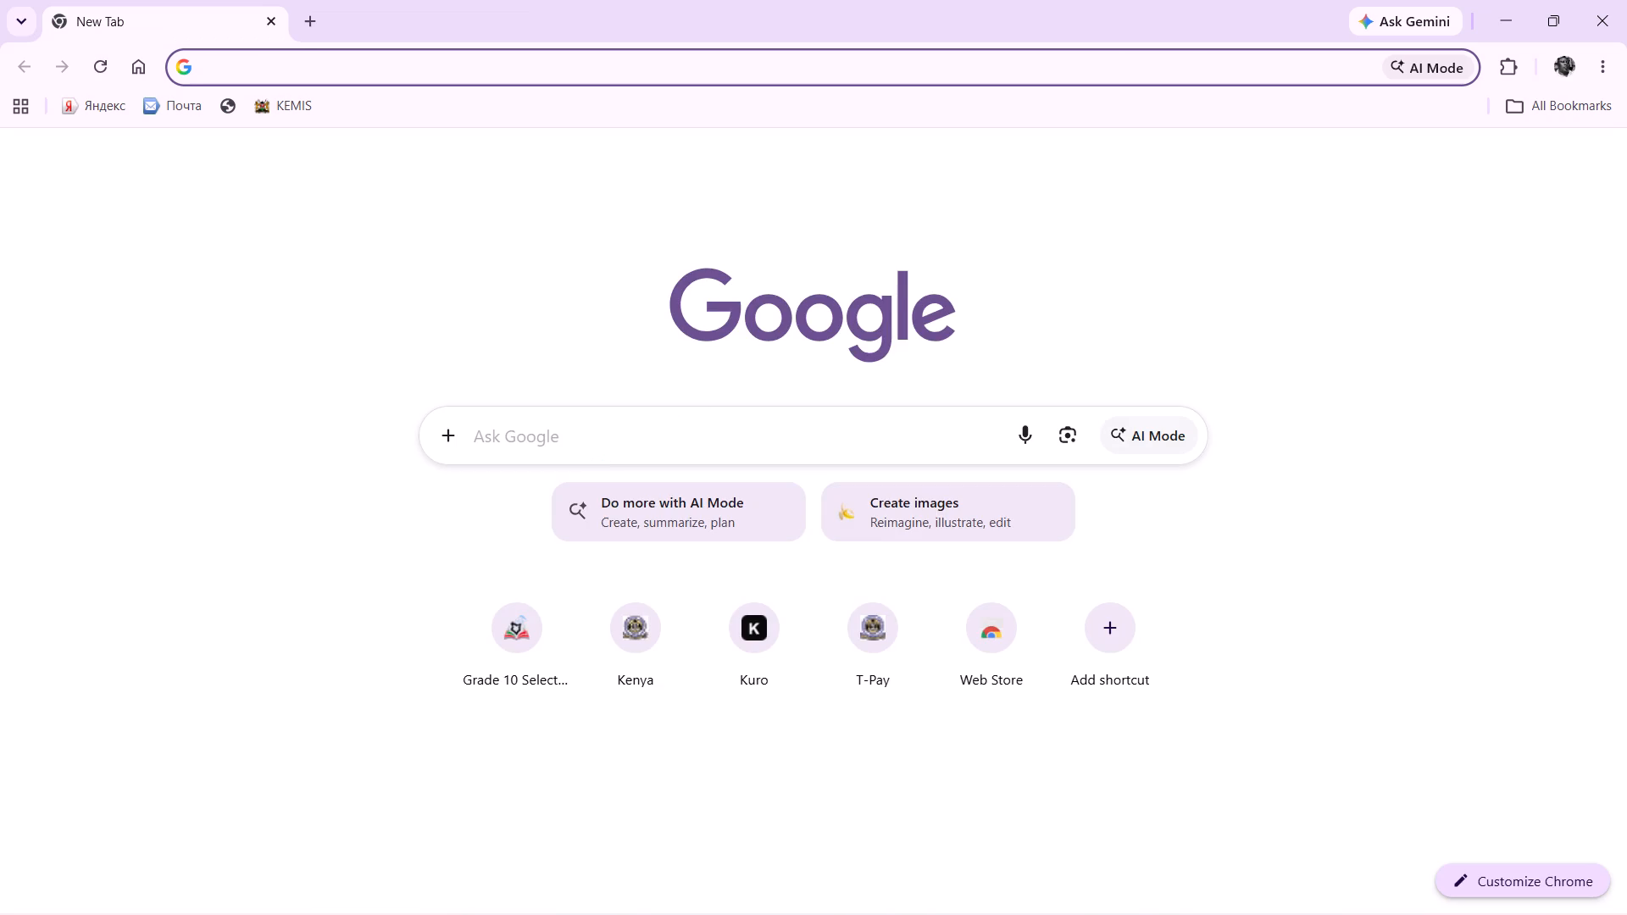
# Search Google for "smart draw" and open the SmartDraw Easy Floor Plans and Other Layouts website.
pyautogui.click(698, 432)
pyautogui.write('sma')
pyautogui.write('rt draw')
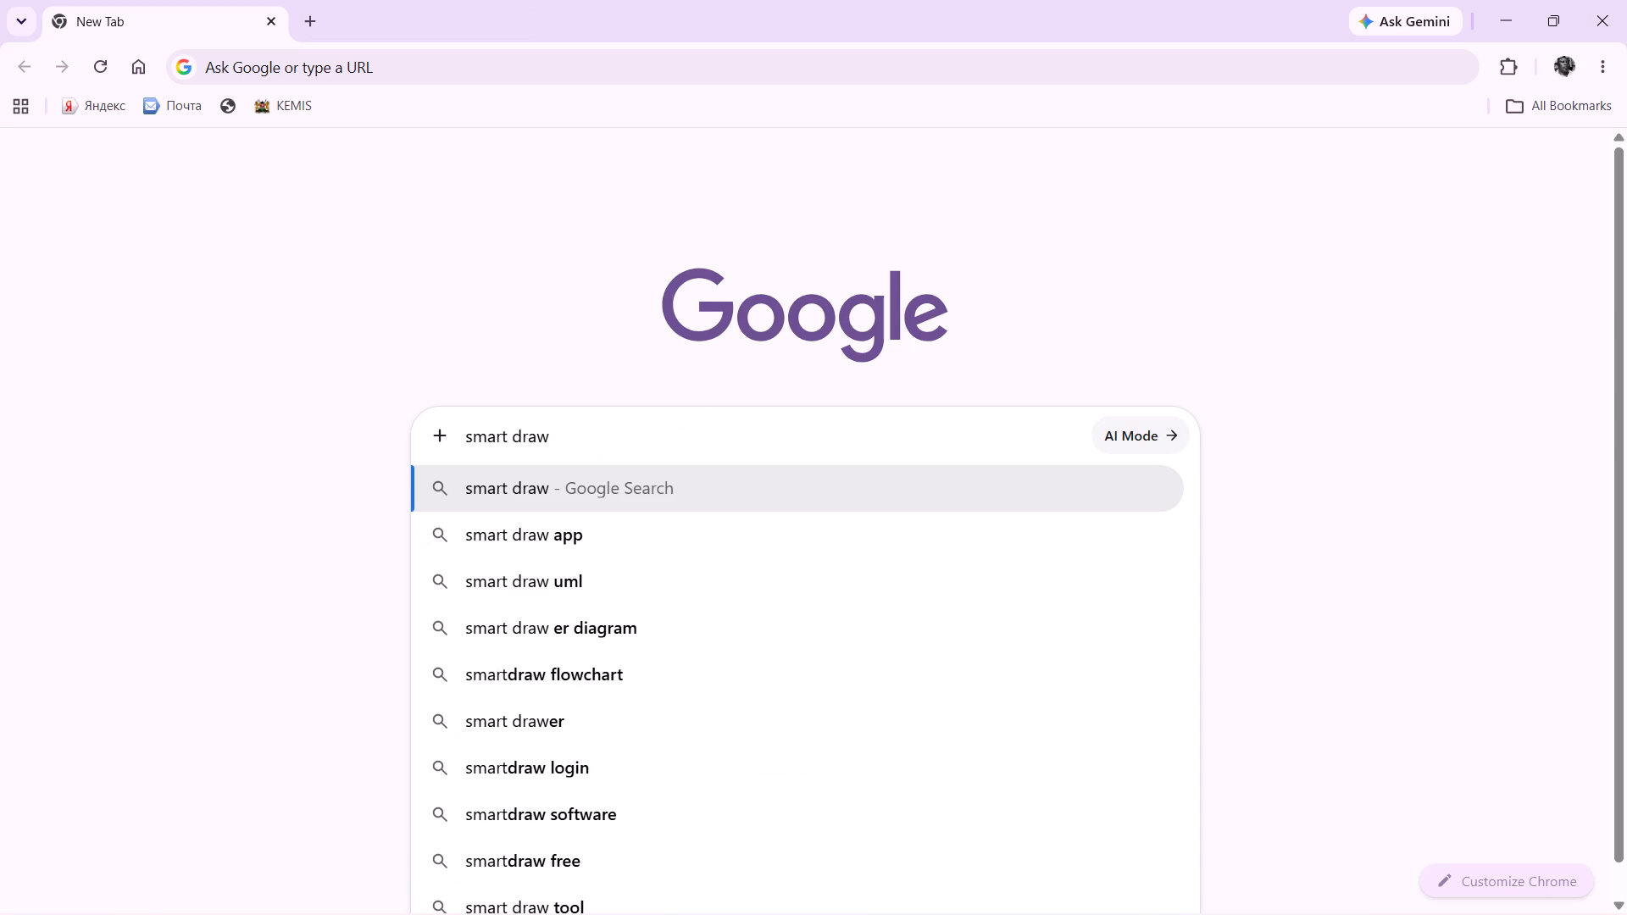
pyautogui.press('Return')
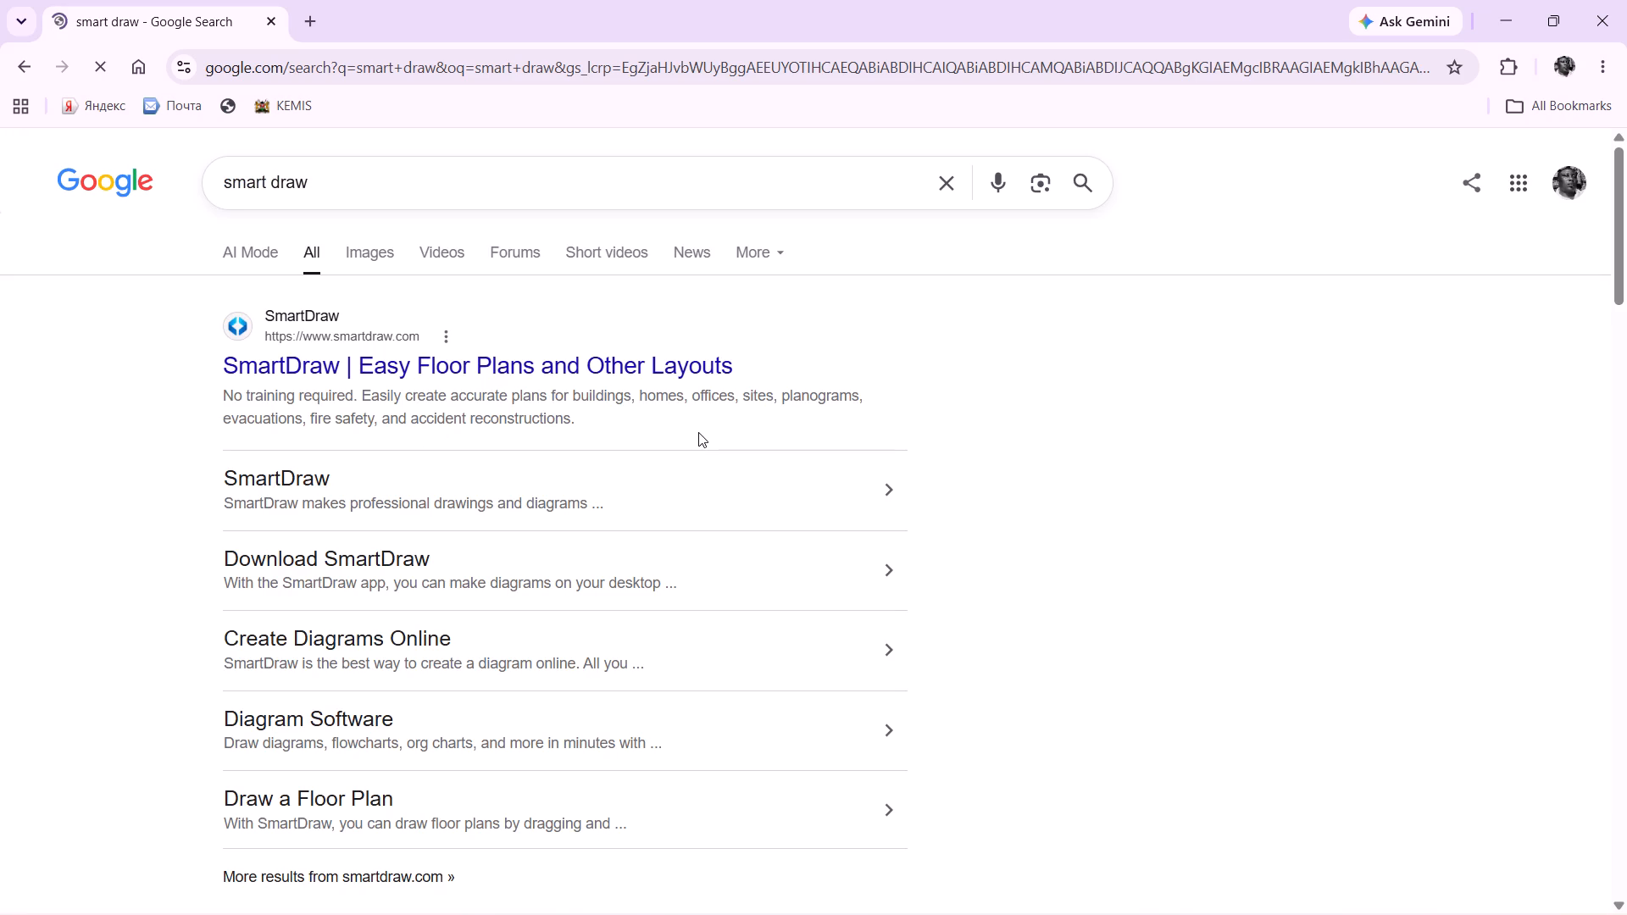
pyautogui.click(615, 358)
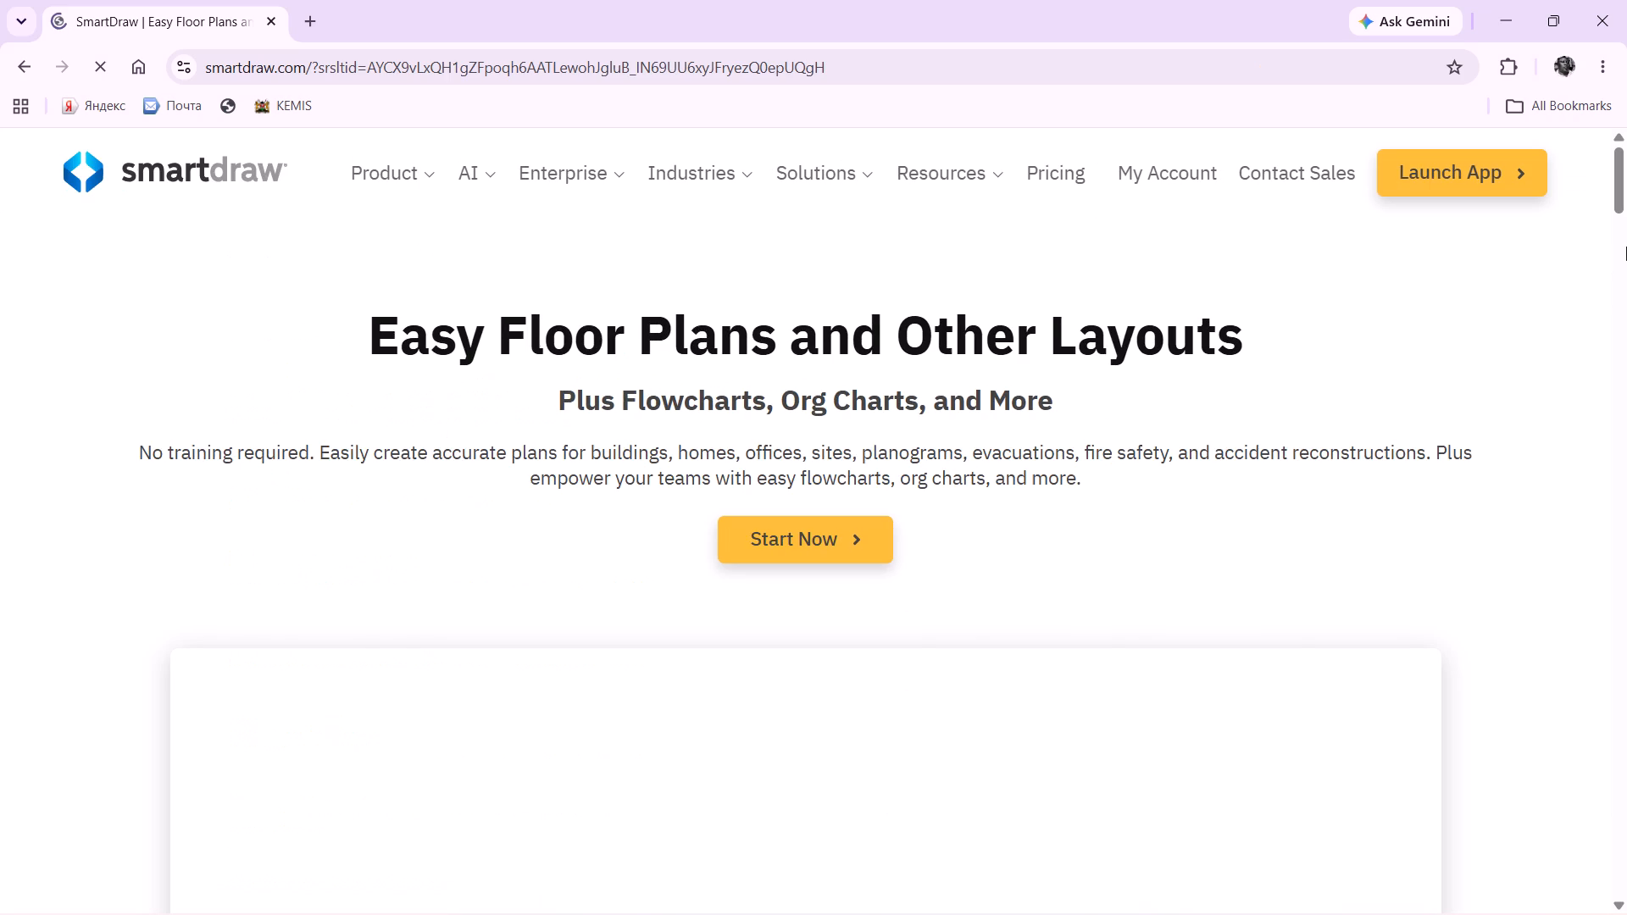
# Launch the SmartDraw web app from the floor plan preview on its homepage.
pyautogui.moveTo(1624, 188); pyautogui.dragTo(1613, 407)
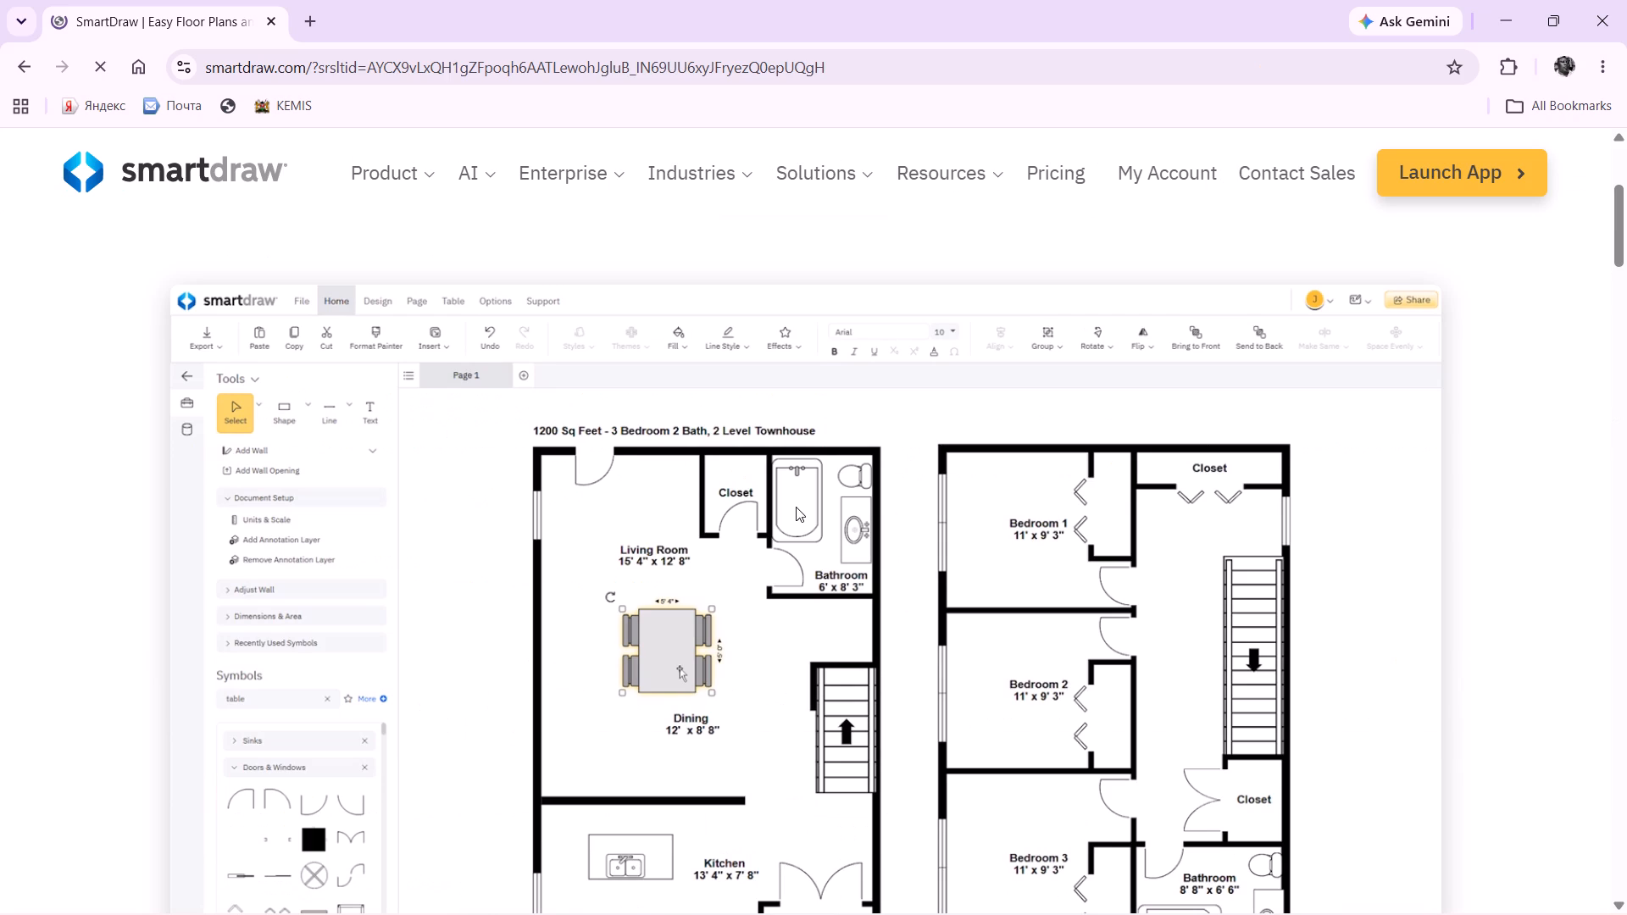
pyautogui.click(845, 360)
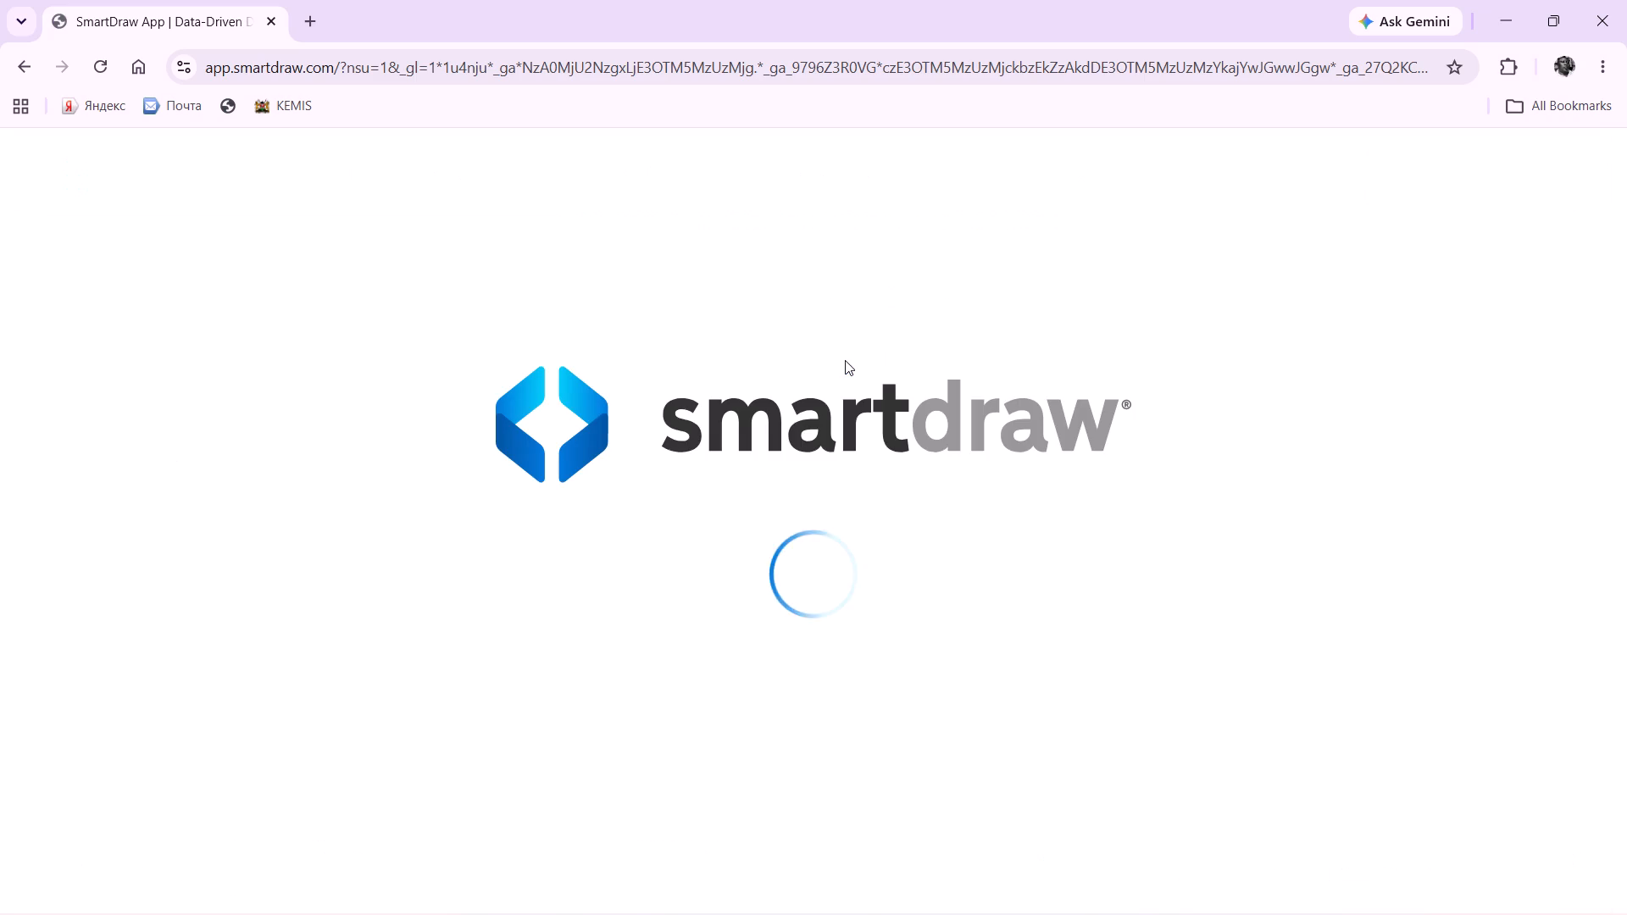
# Start a new blank Residential Floor Plan document from the Floor Plans - Residential templates.
pyautogui.scroll(-14, 845, 360)
pyautogui.scroll(-9, 845, 360)
pyautogui.scroll(17, 845, 360)
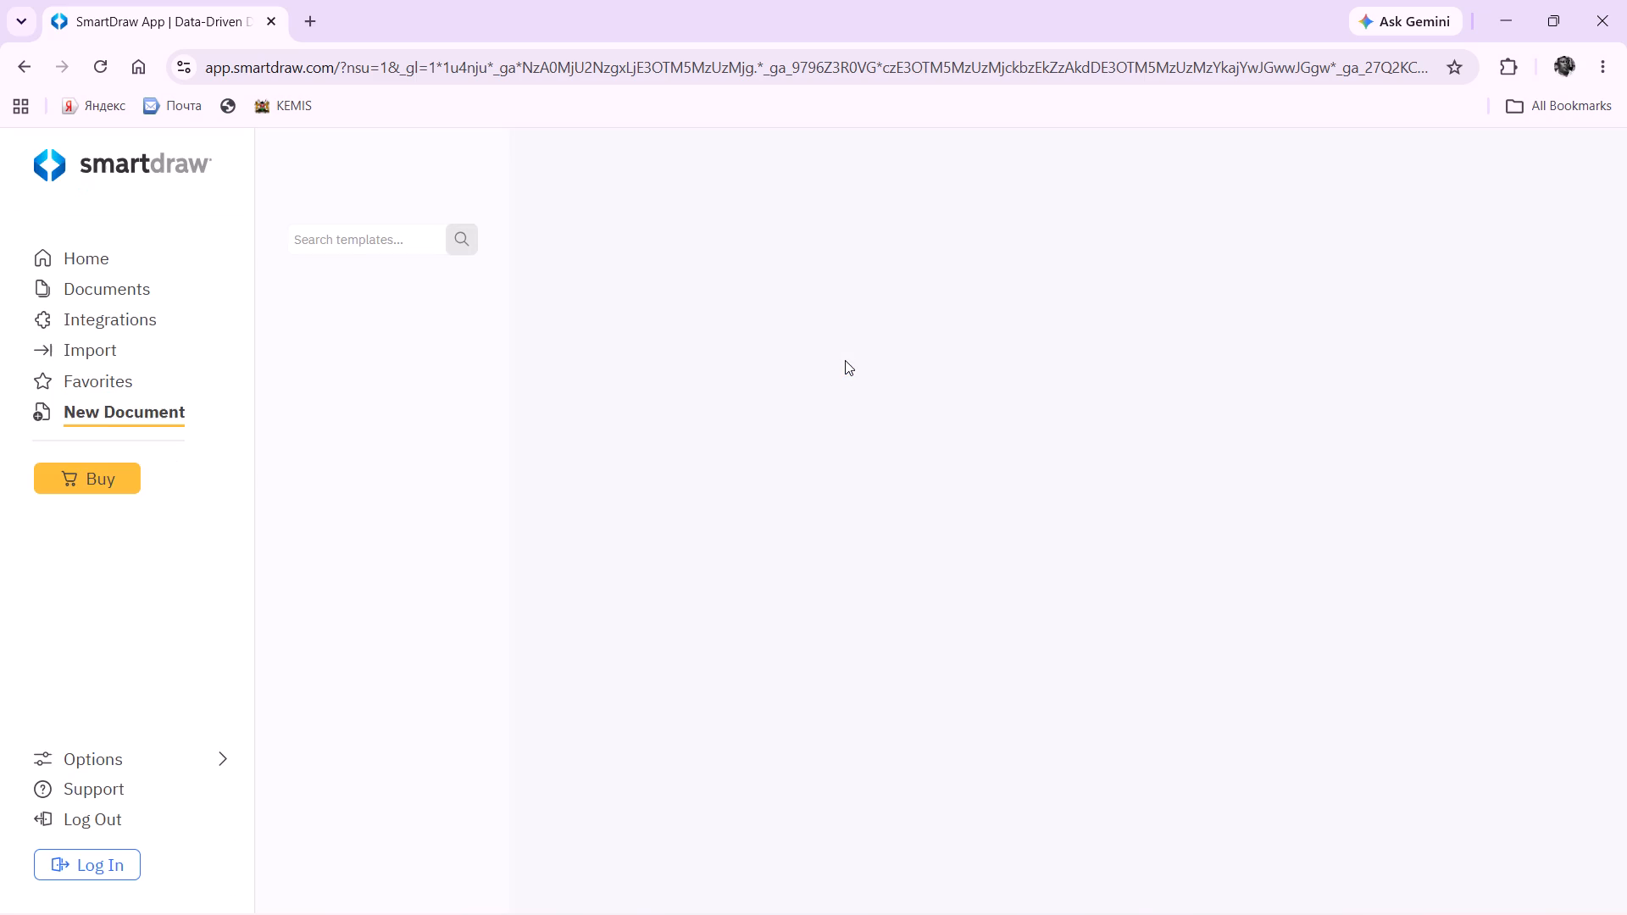
pyautogui.scroll(2, 845, 360)
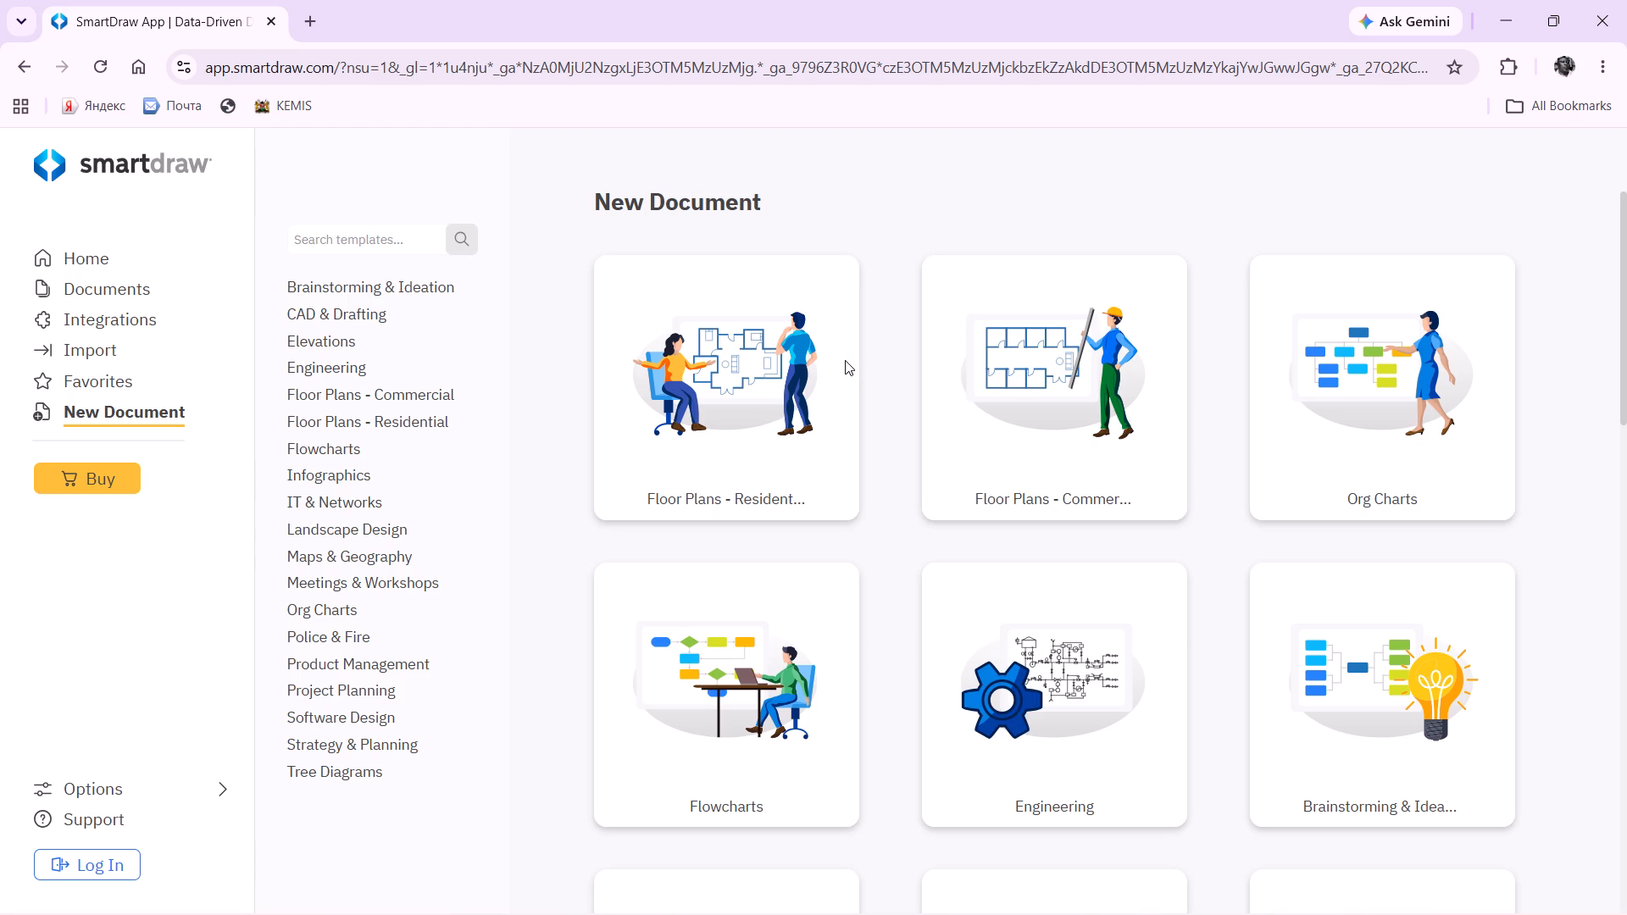
pyautogui.click(787, 374)
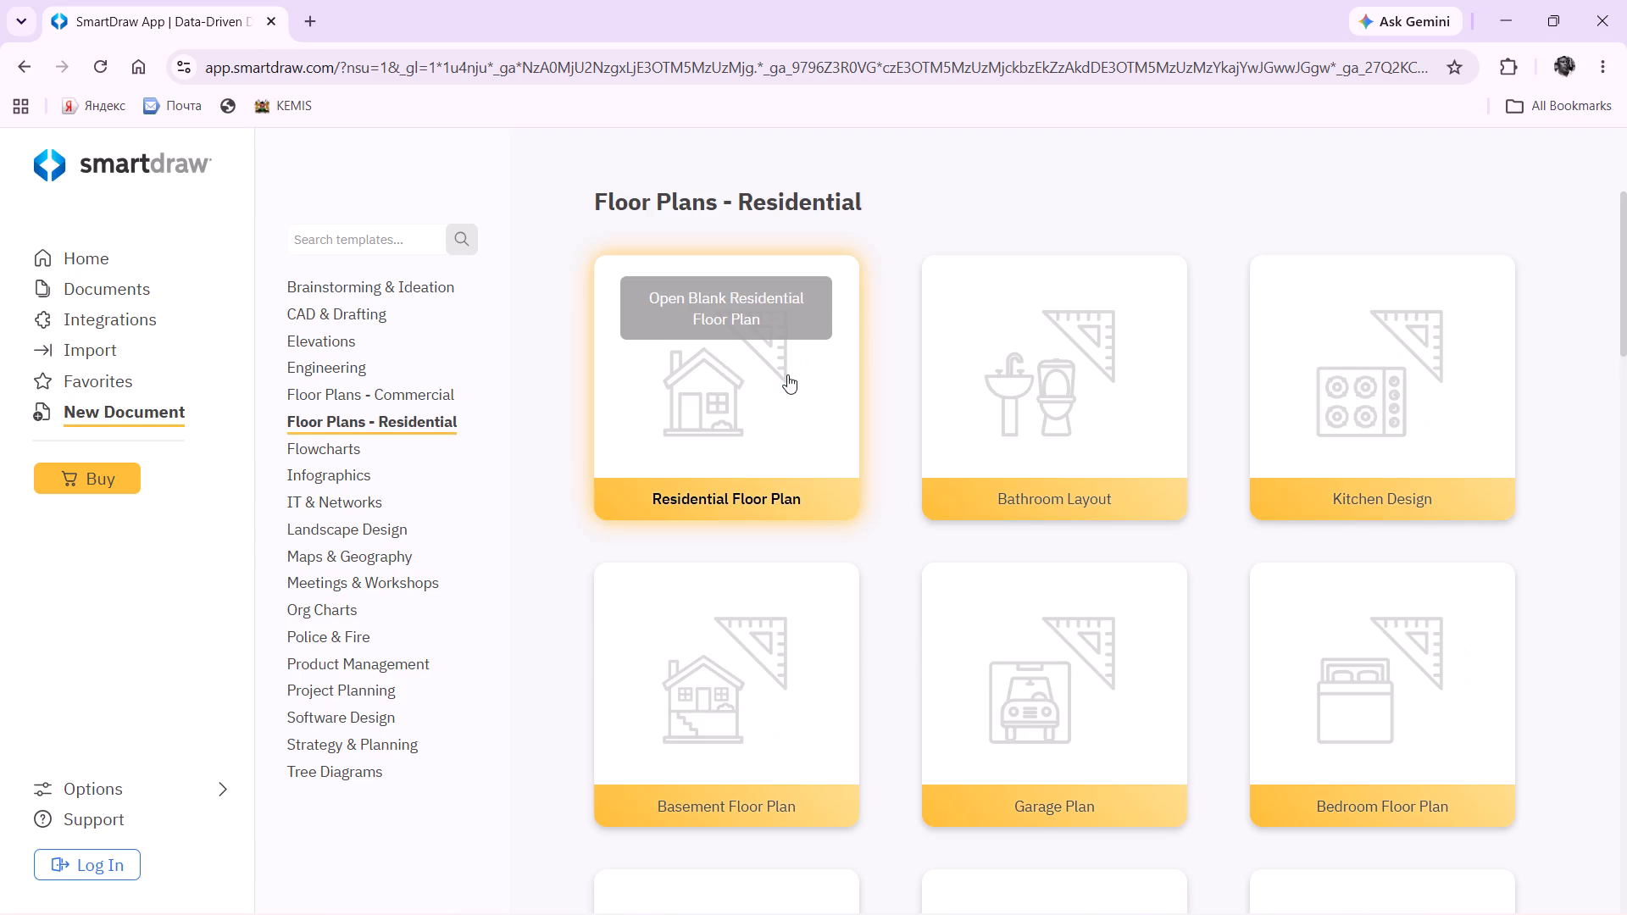
pyautogui.click(787, 374)
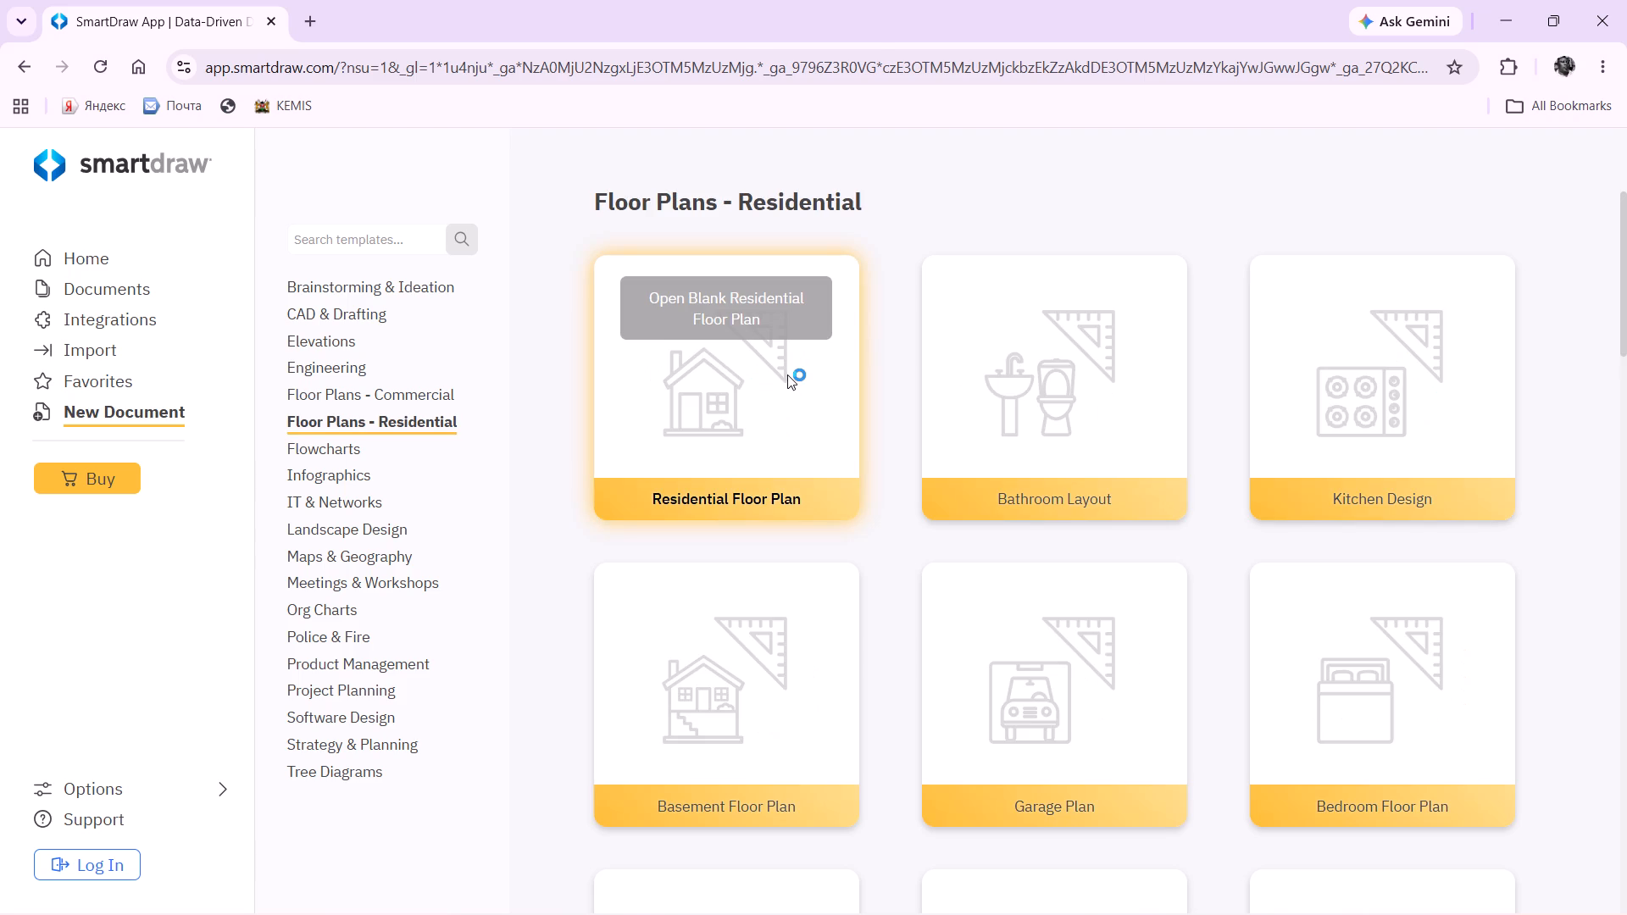
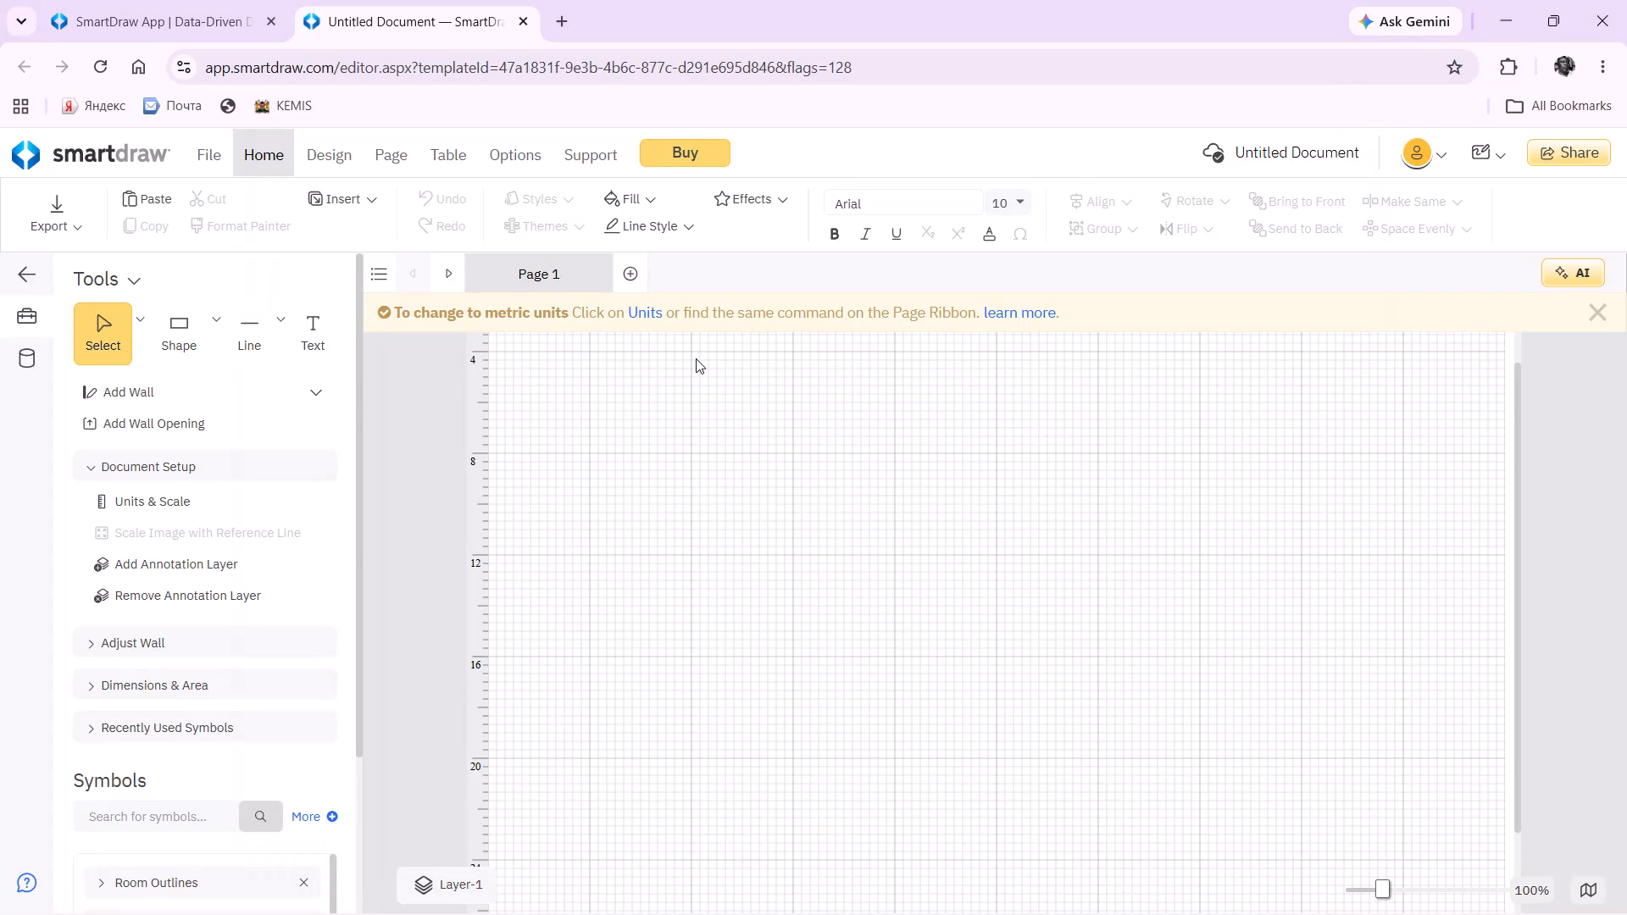
# Dismiss the notice about changing to metric units.
pyautogui.click(1599, 298)
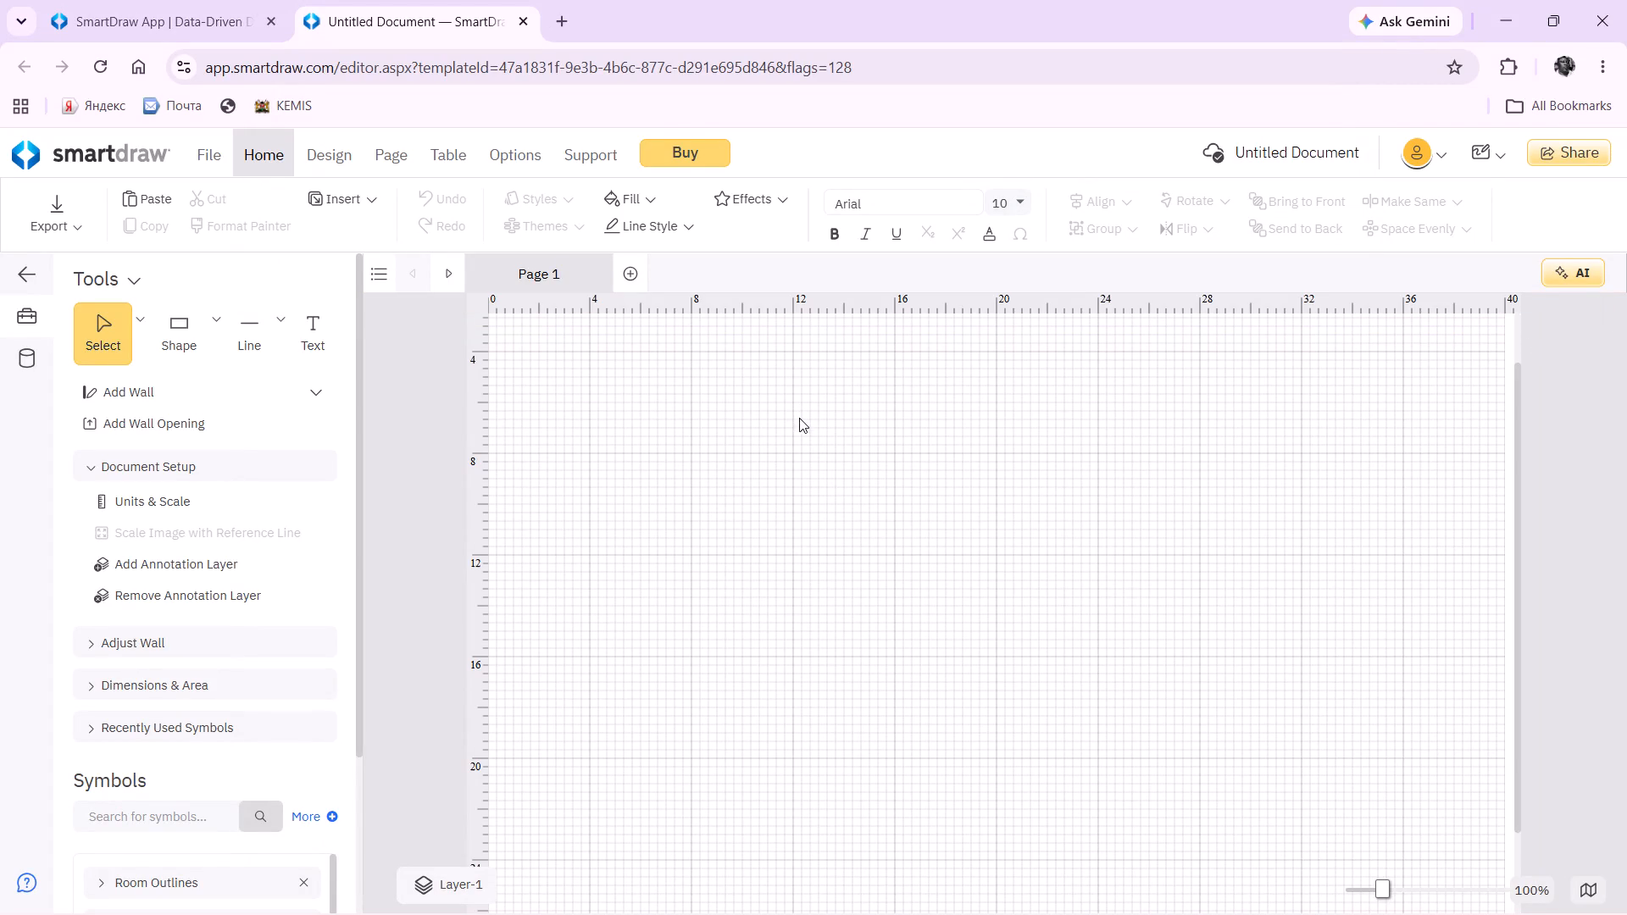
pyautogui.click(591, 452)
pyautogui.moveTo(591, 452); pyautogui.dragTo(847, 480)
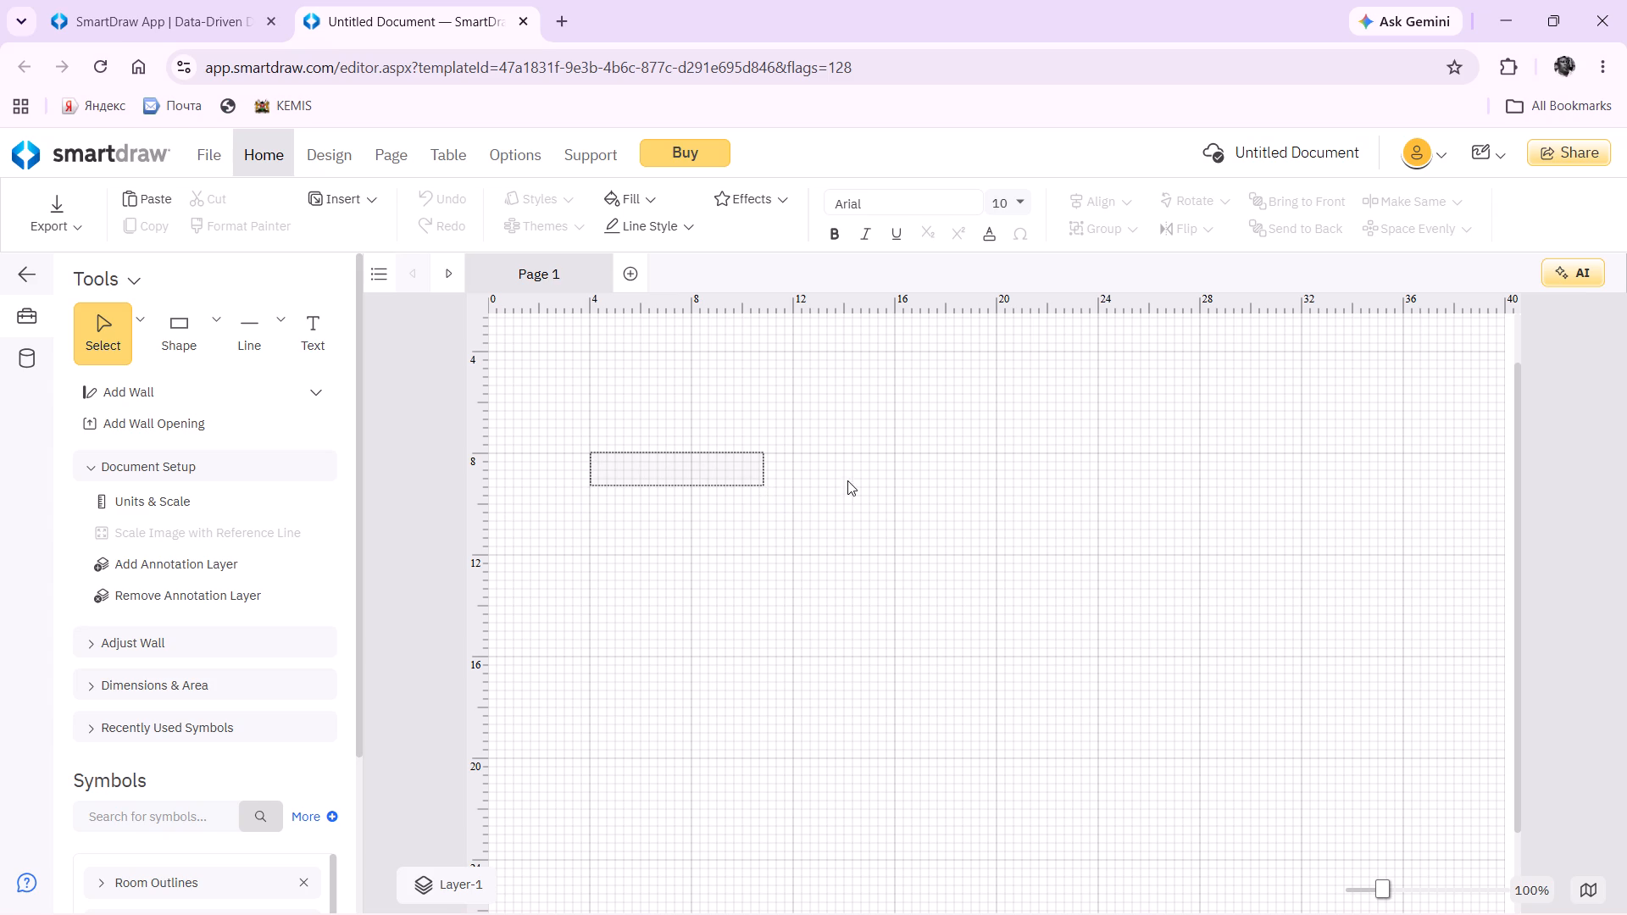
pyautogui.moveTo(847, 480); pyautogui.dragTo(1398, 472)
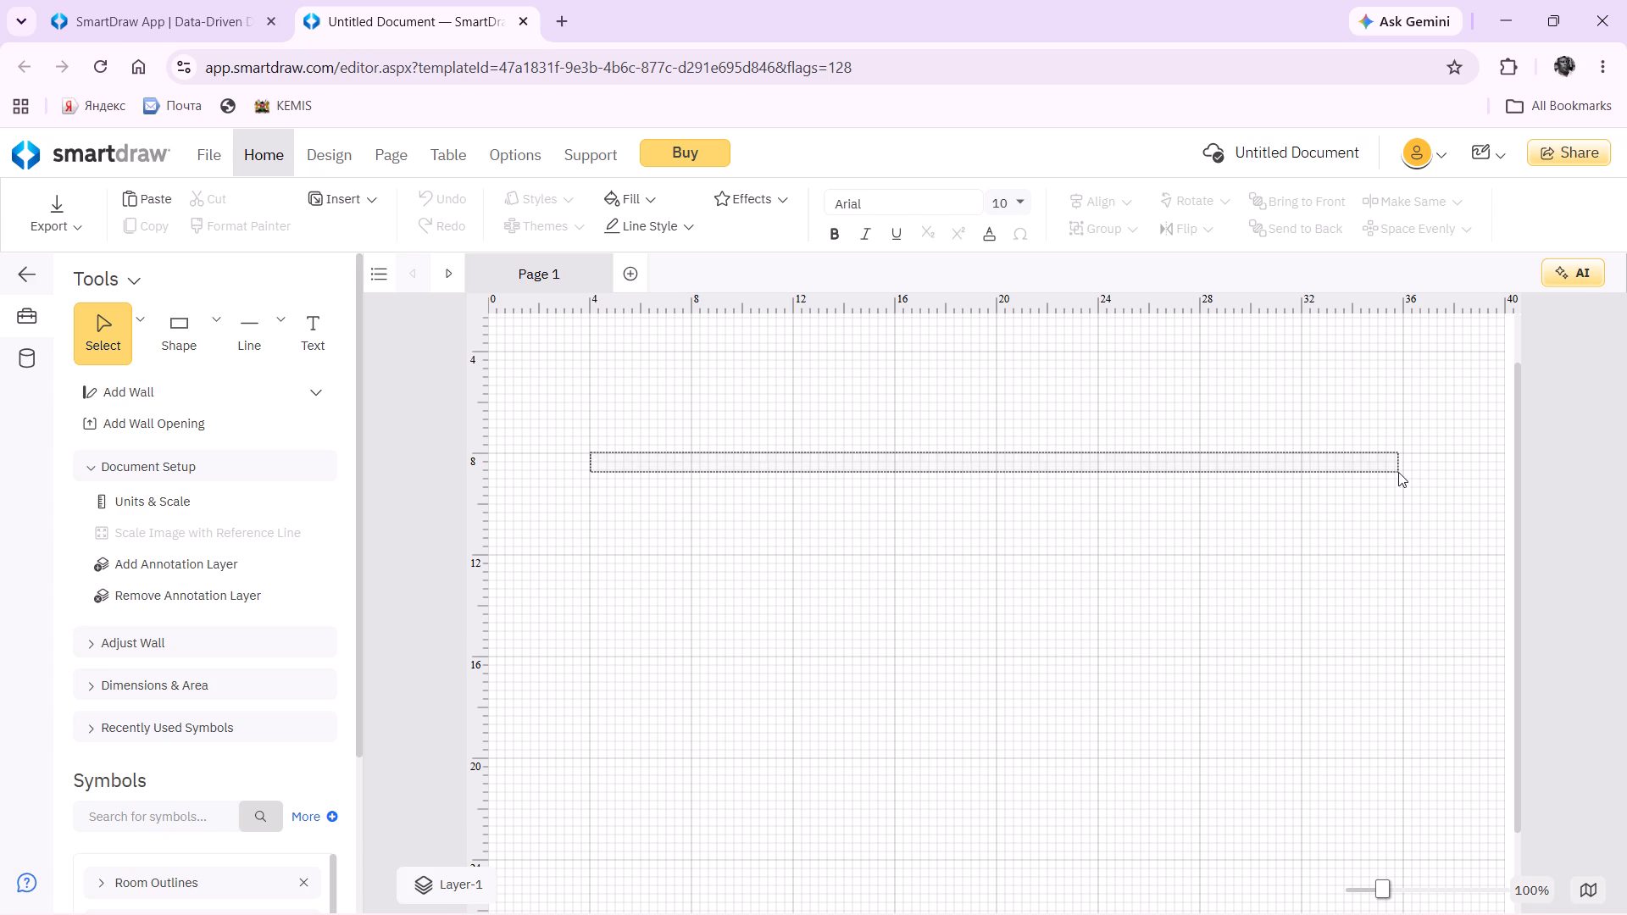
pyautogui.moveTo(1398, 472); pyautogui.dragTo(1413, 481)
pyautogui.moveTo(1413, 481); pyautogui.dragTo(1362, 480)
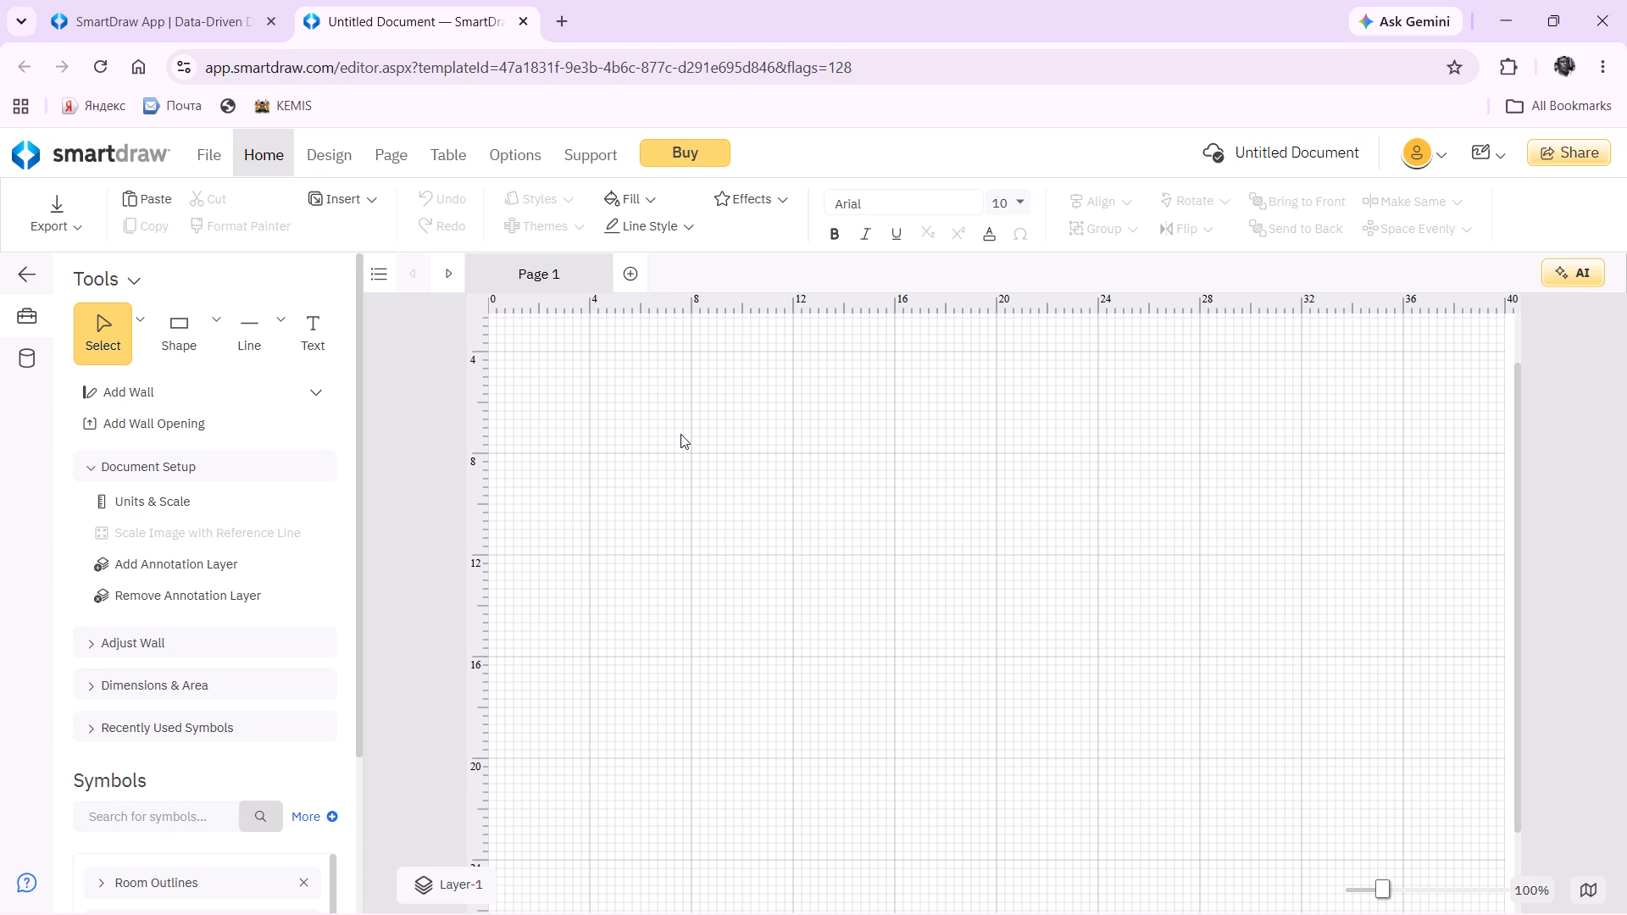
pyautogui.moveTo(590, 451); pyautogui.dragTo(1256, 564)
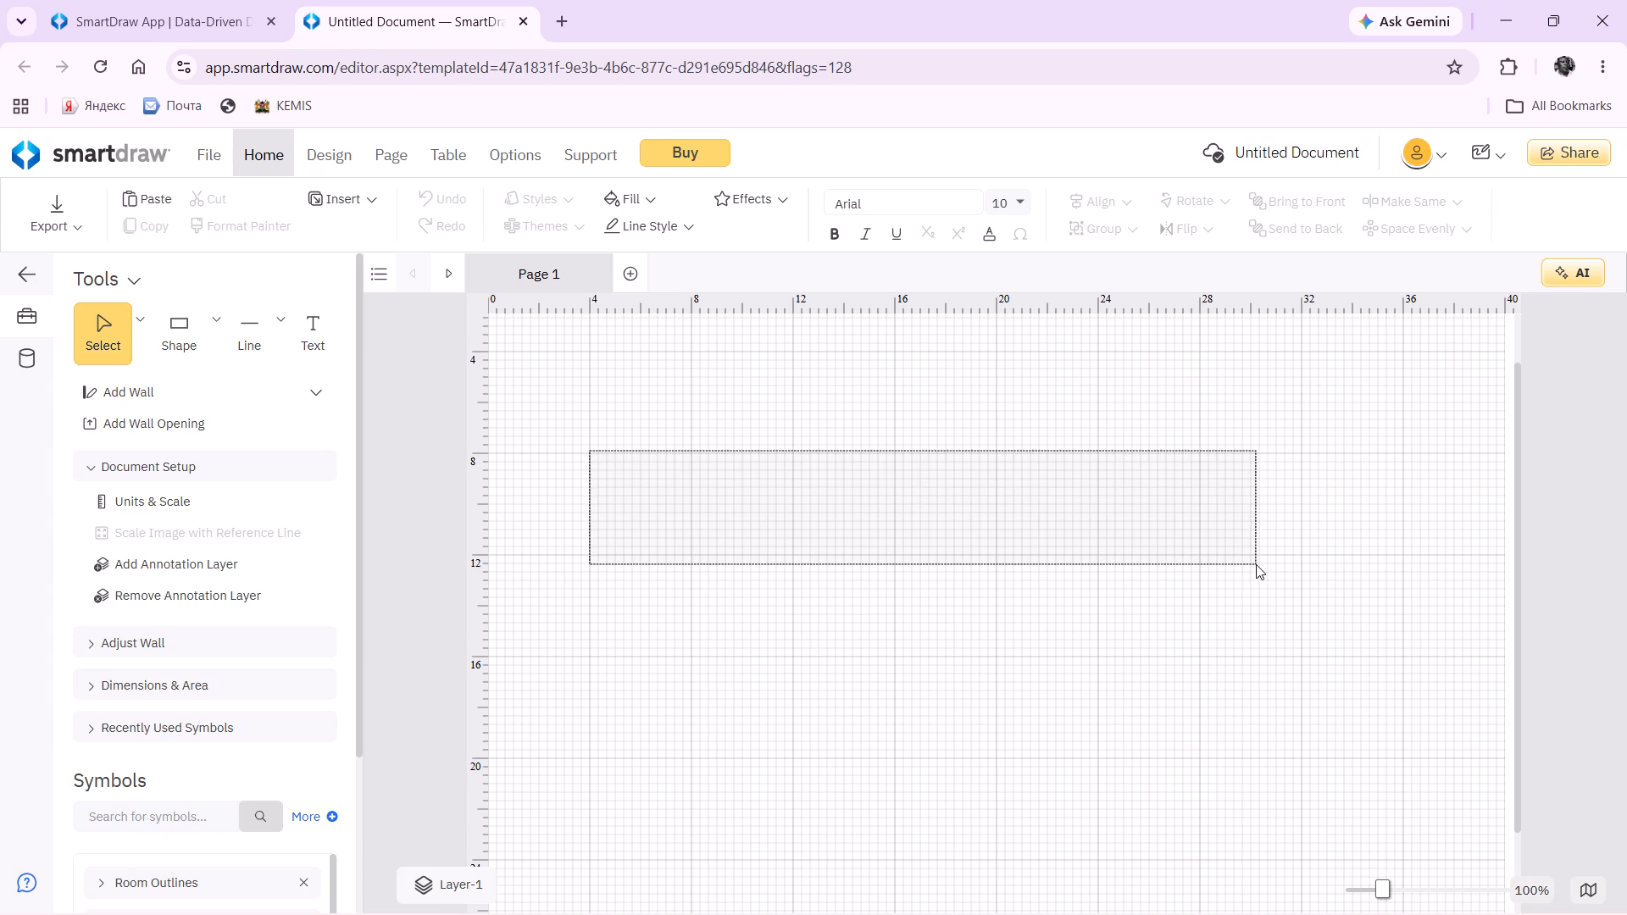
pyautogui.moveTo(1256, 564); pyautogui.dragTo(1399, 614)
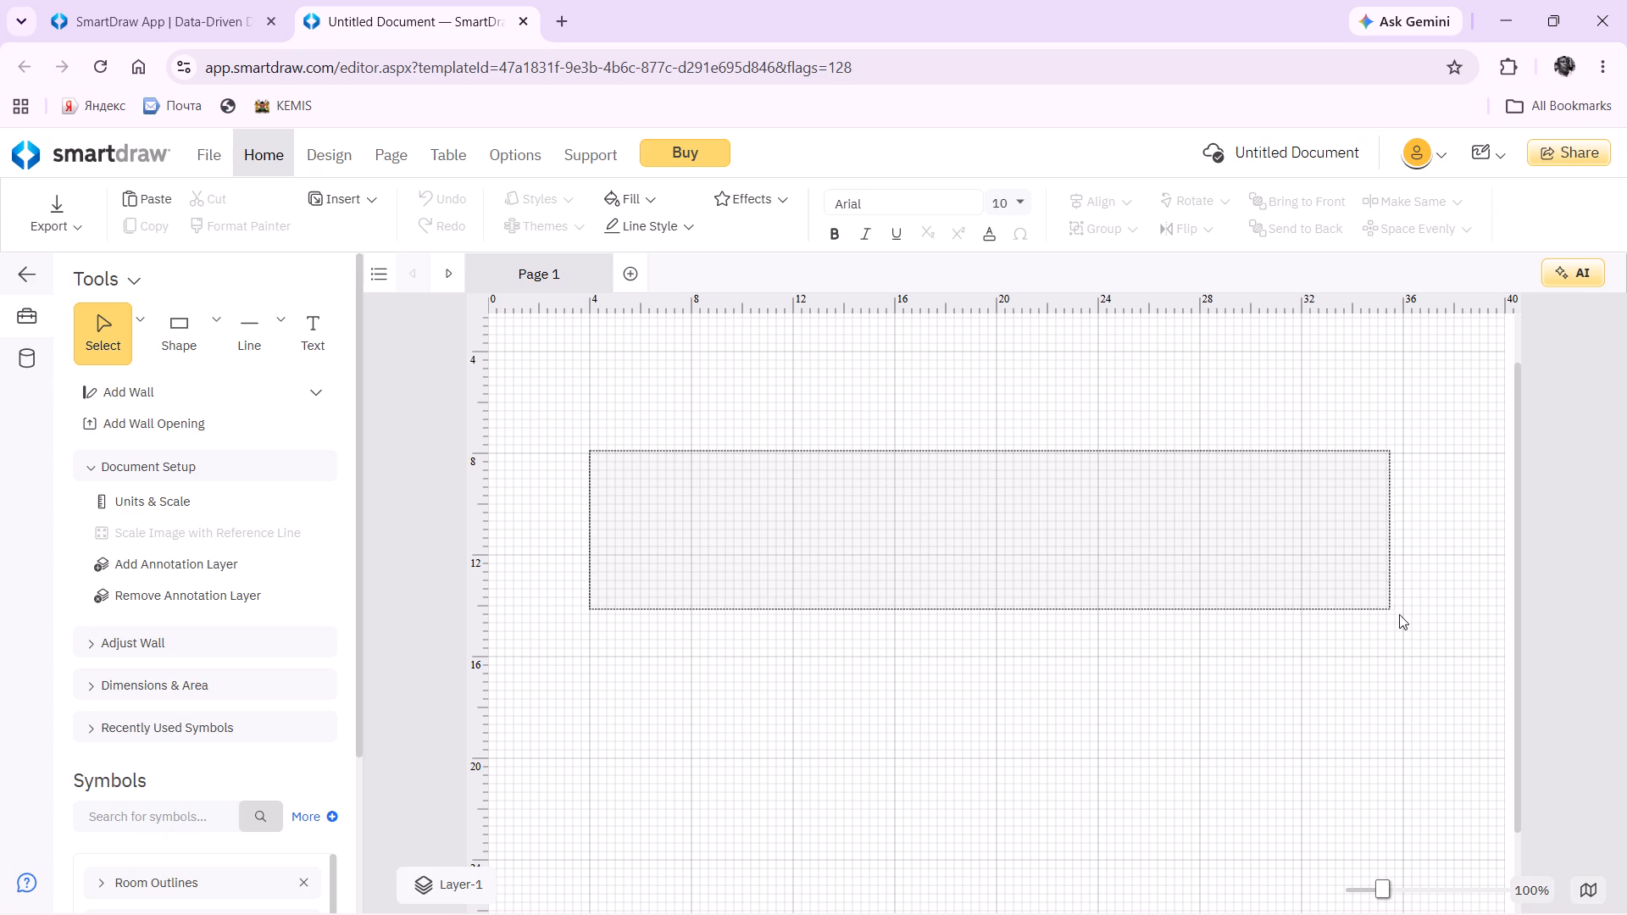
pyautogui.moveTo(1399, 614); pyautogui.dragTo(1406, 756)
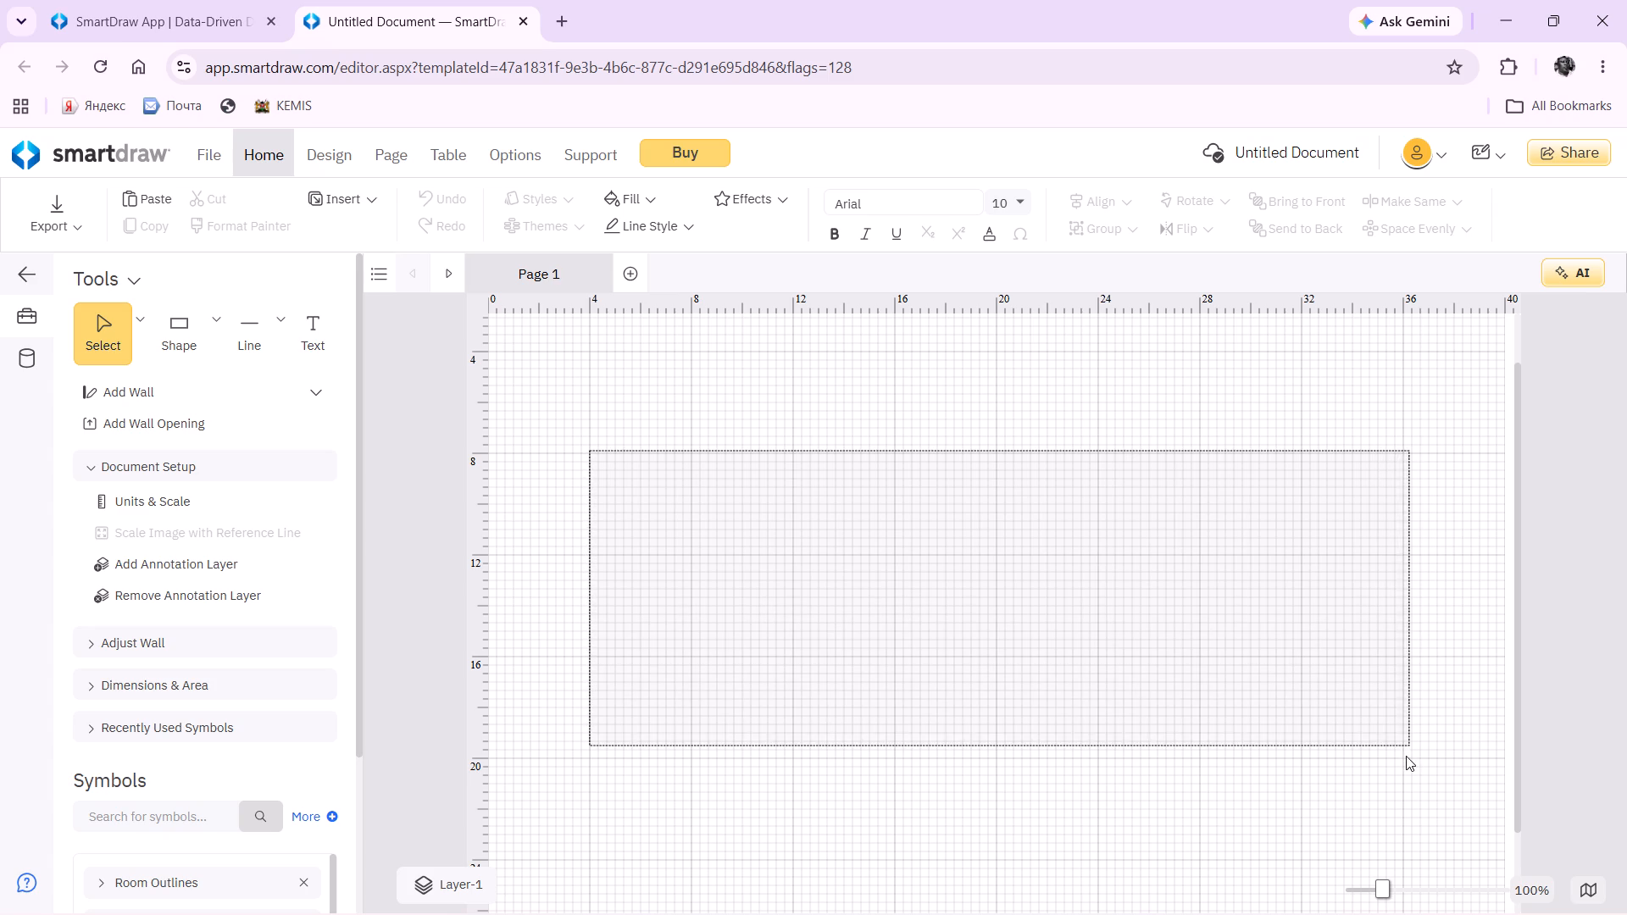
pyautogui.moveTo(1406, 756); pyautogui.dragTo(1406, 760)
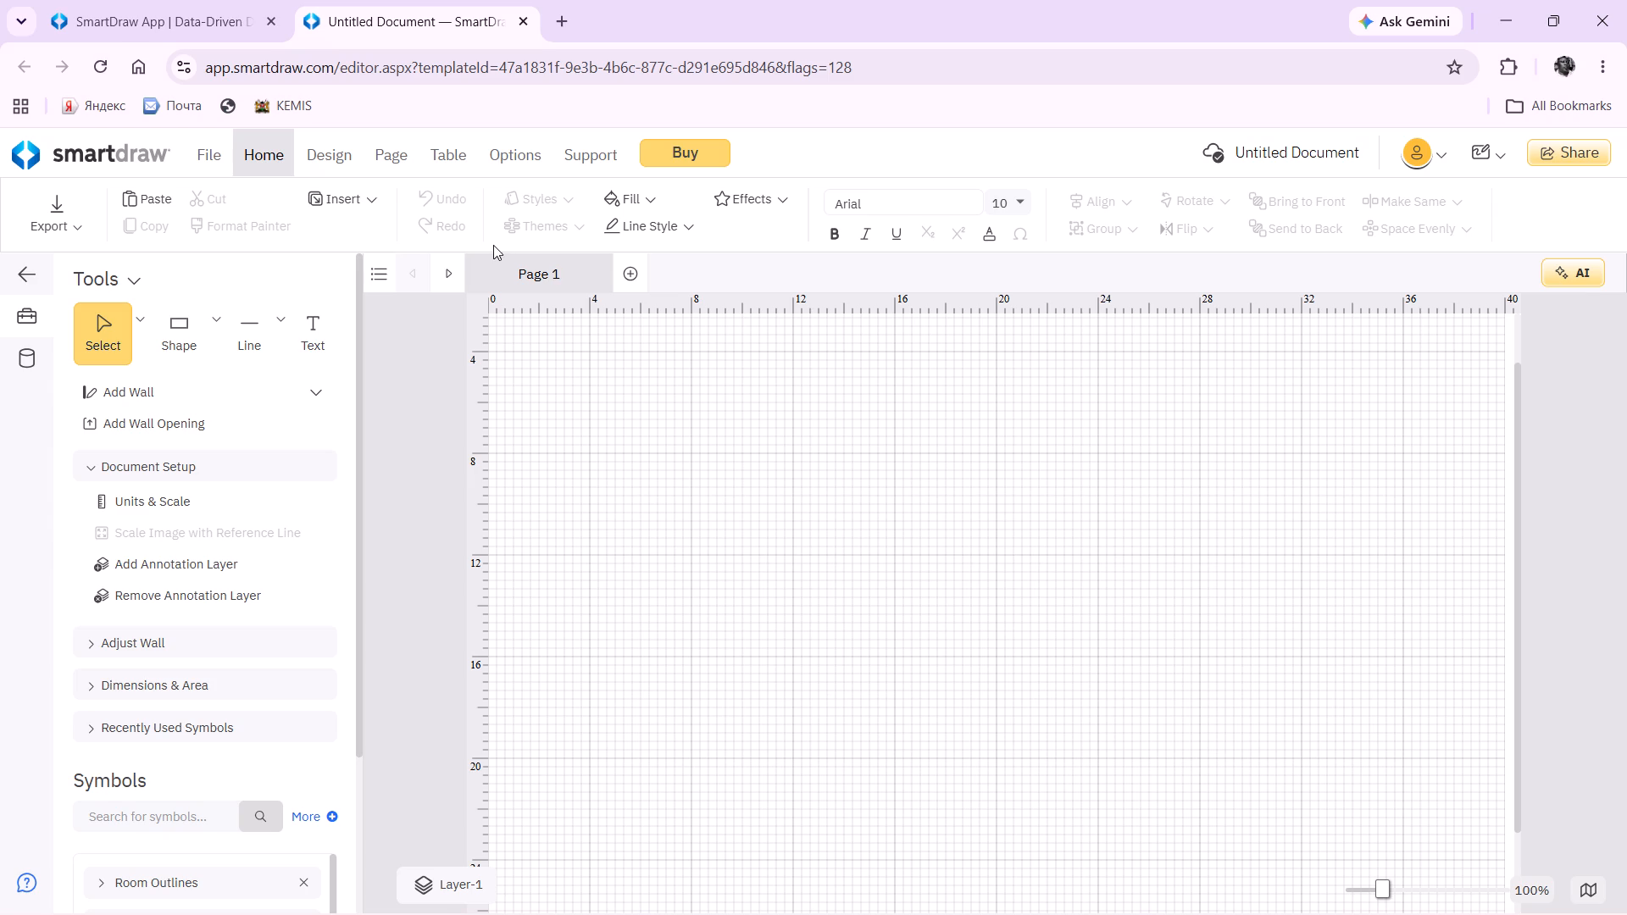
# Draw a 32' horizontal line for the plan's top edge, starting at 4' from the left and 8' from the top.
pyautogui.click(115, 319)
pyautogui.click(197, 319)
pyautogui.click(173, 319)
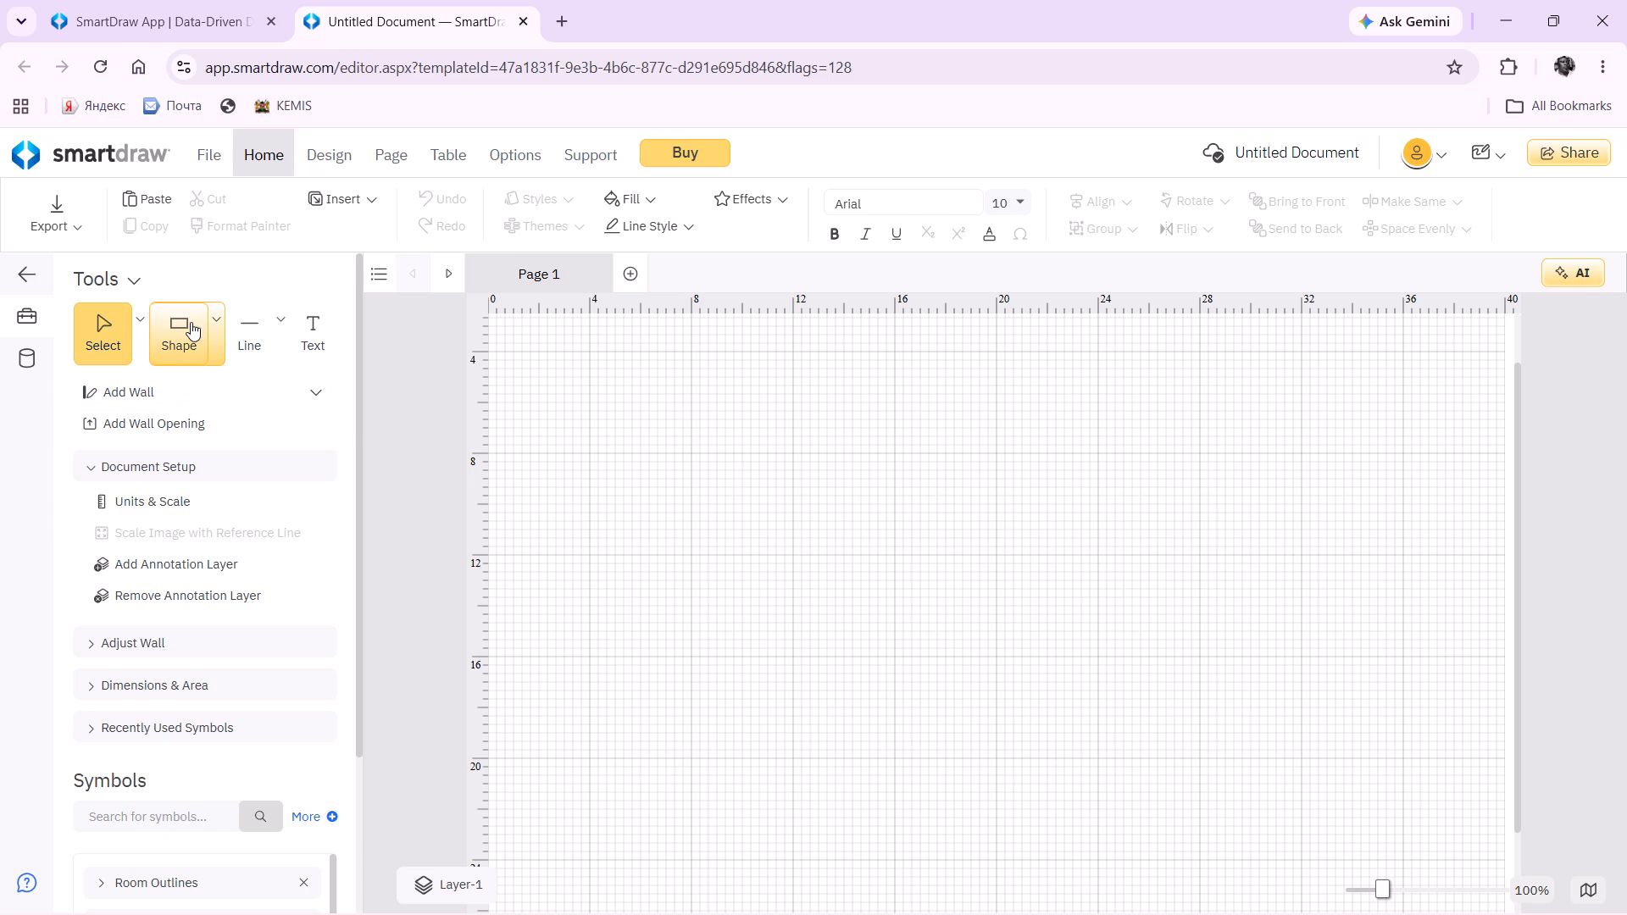
pyautogui.click(186, 334)
pyautogui.click(229, 329)
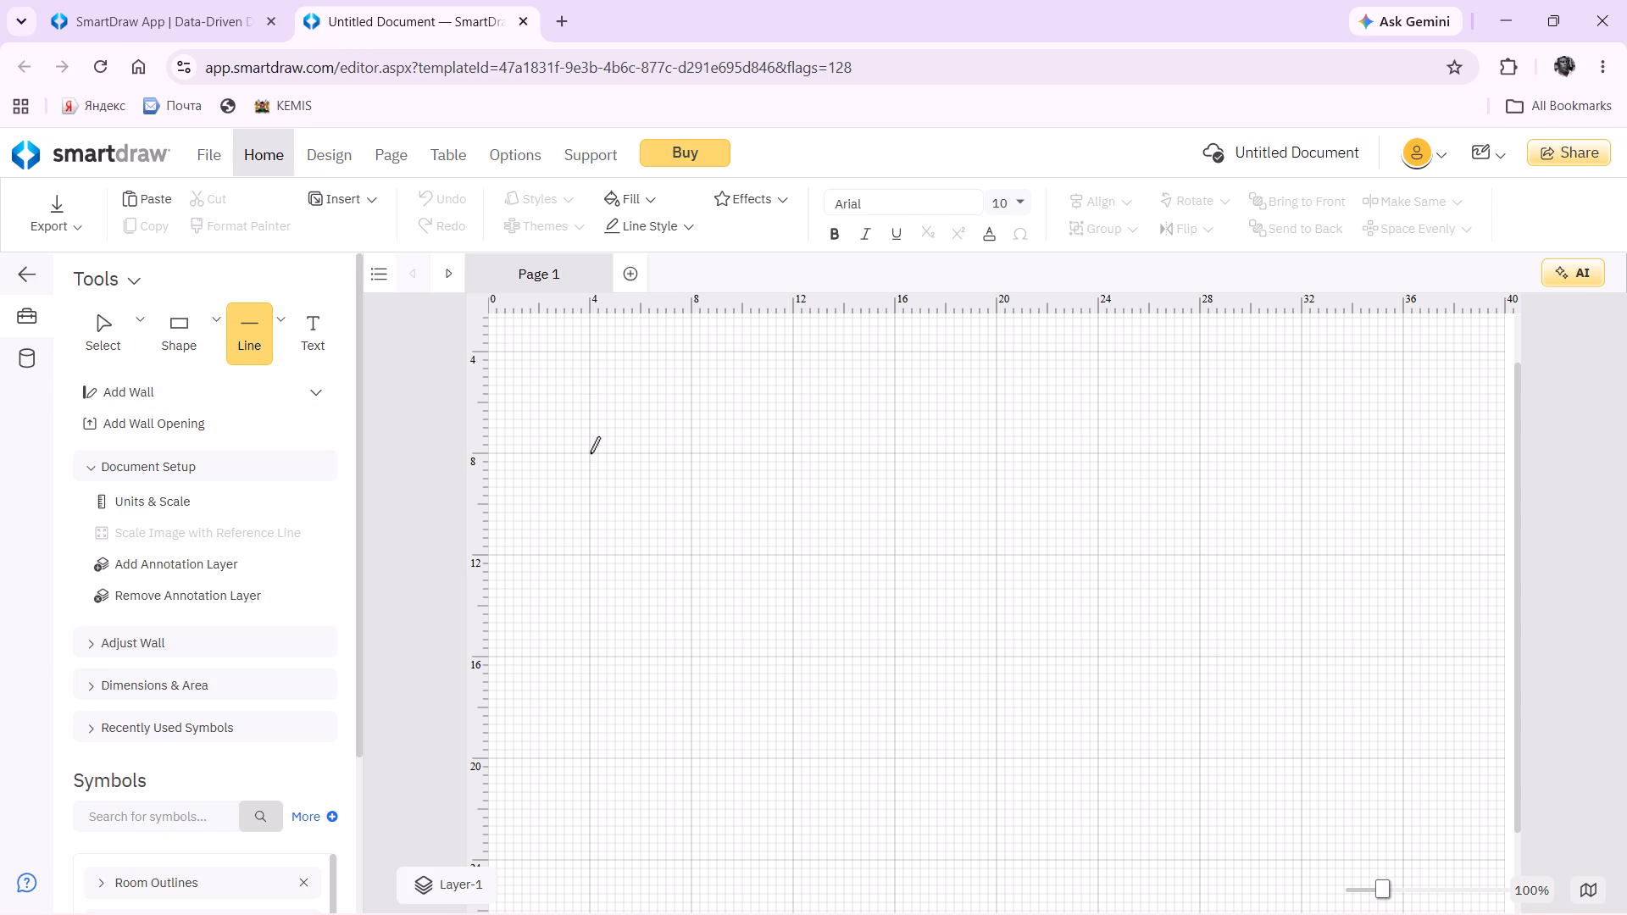
pyautogui.moveTo(590, 453); pyautogui.dragTo(793, 454)
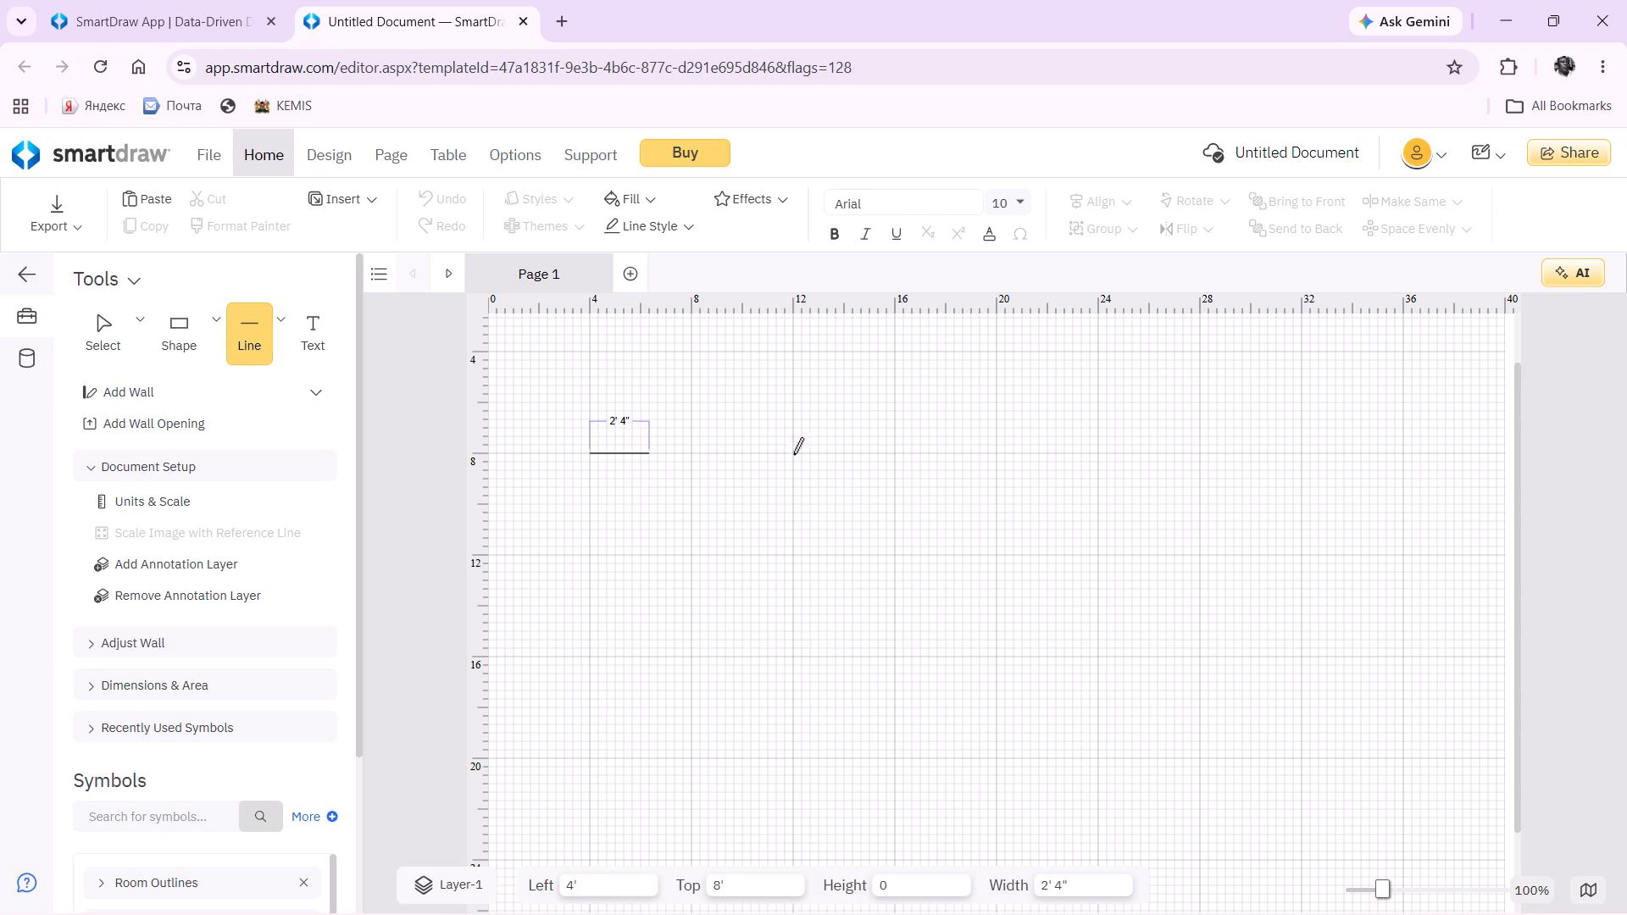
pyautogui.moveTo(793, 454); pyautogui.dragTo(1230, 448)
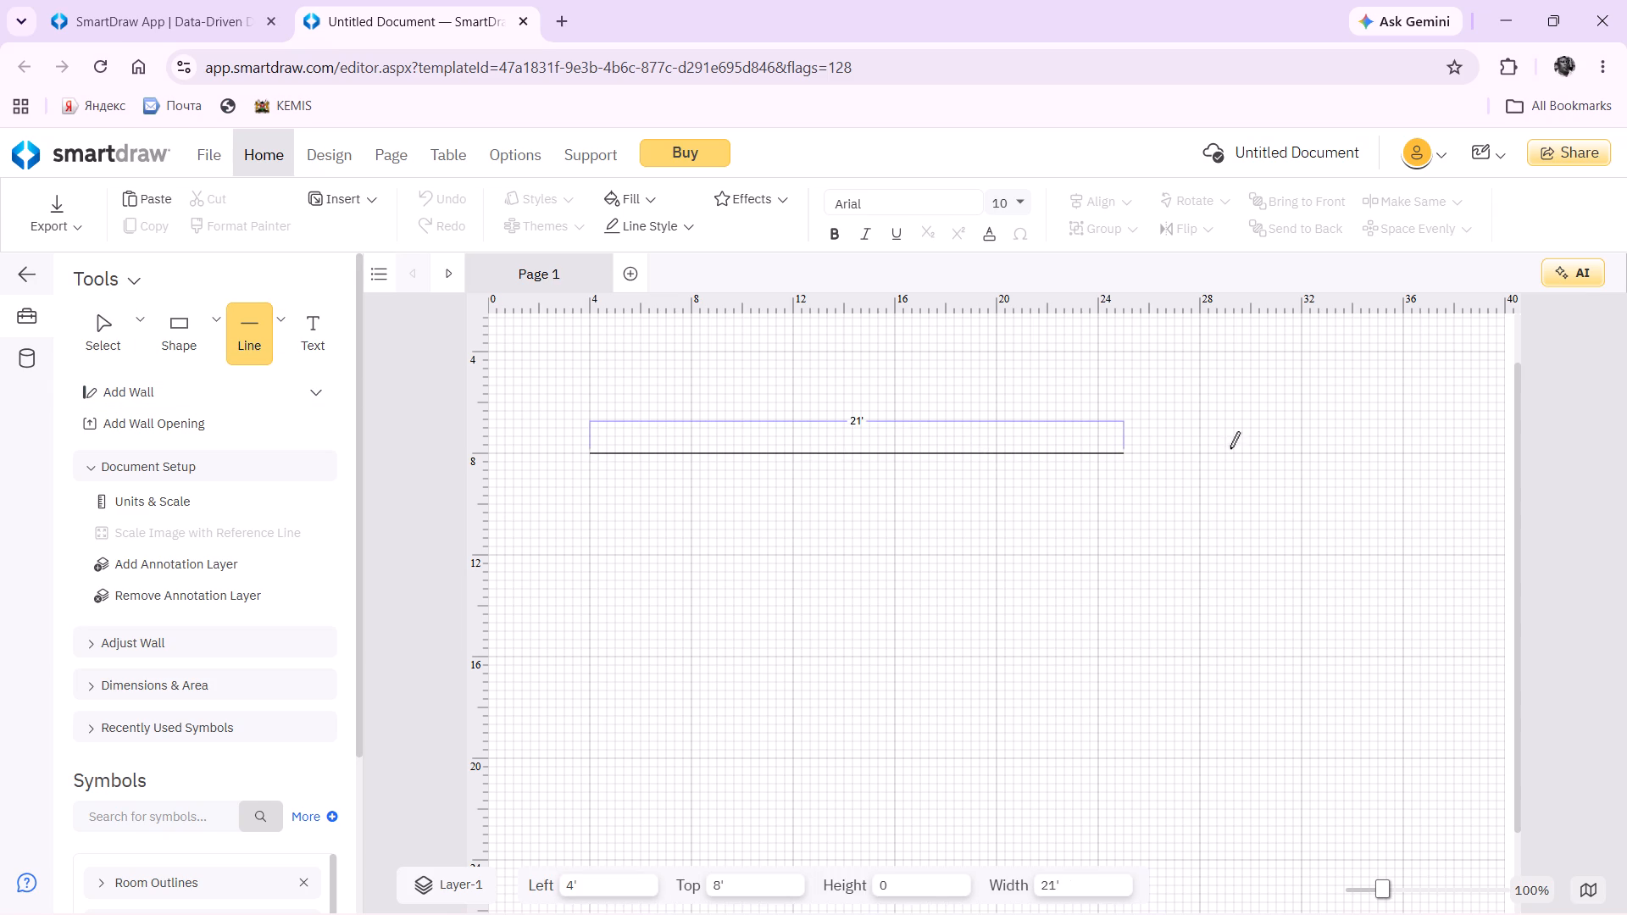
pyautogui.moveTo(1230, 448); pyautogui.dragTo(1392, 449)
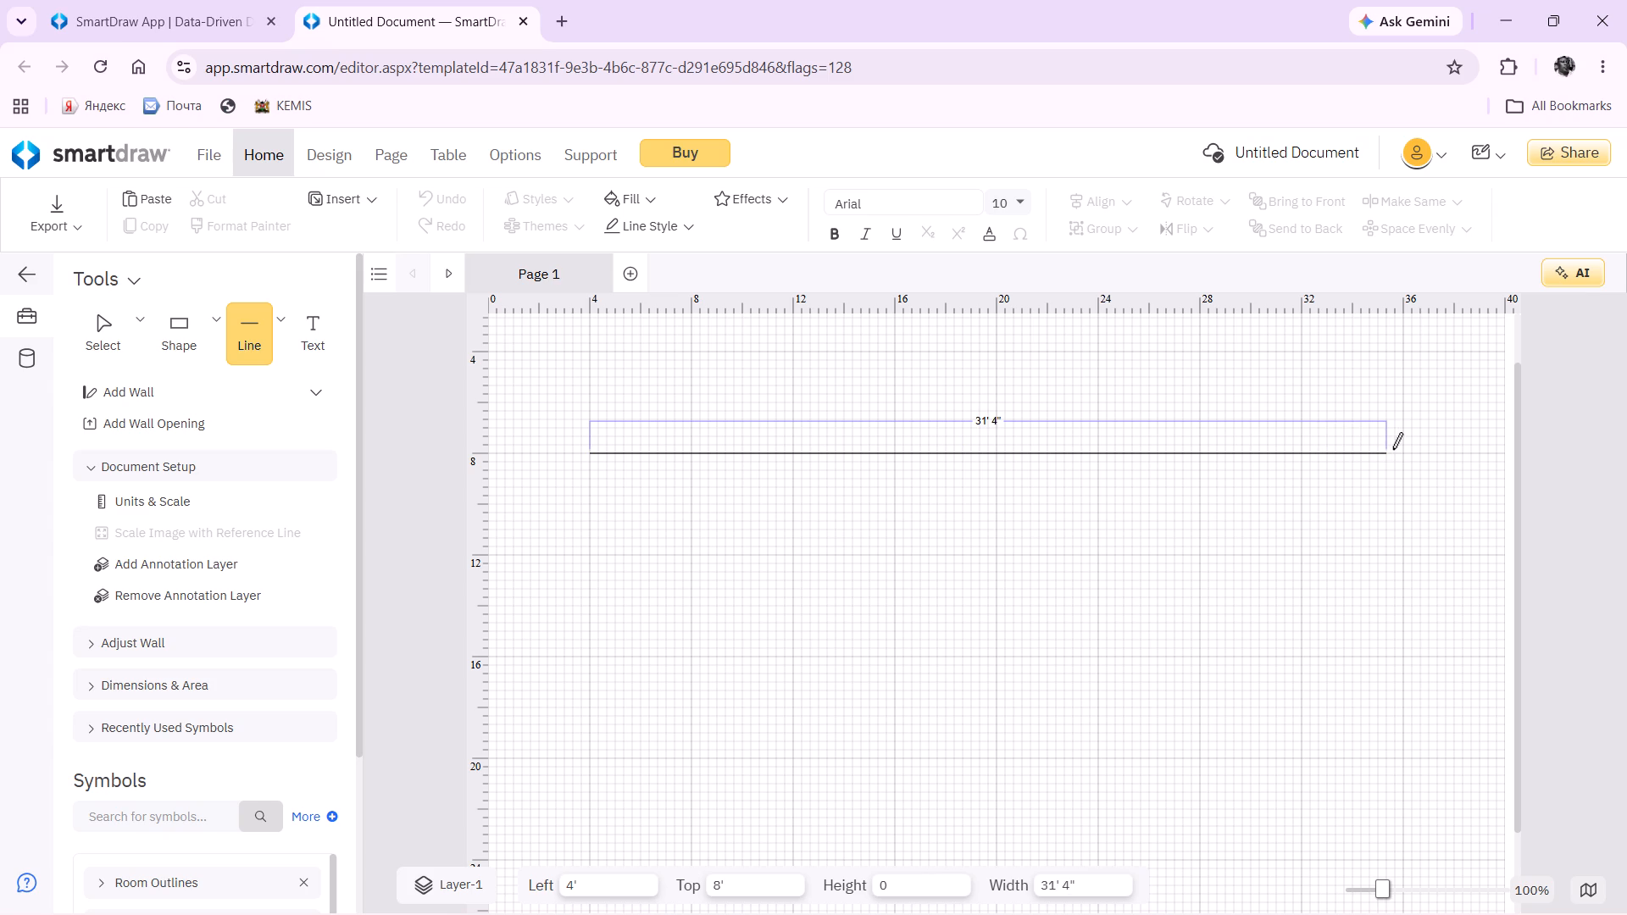
pyautogui.moveTo(1392, 449); pyautogui.dragTo(1403, 452)
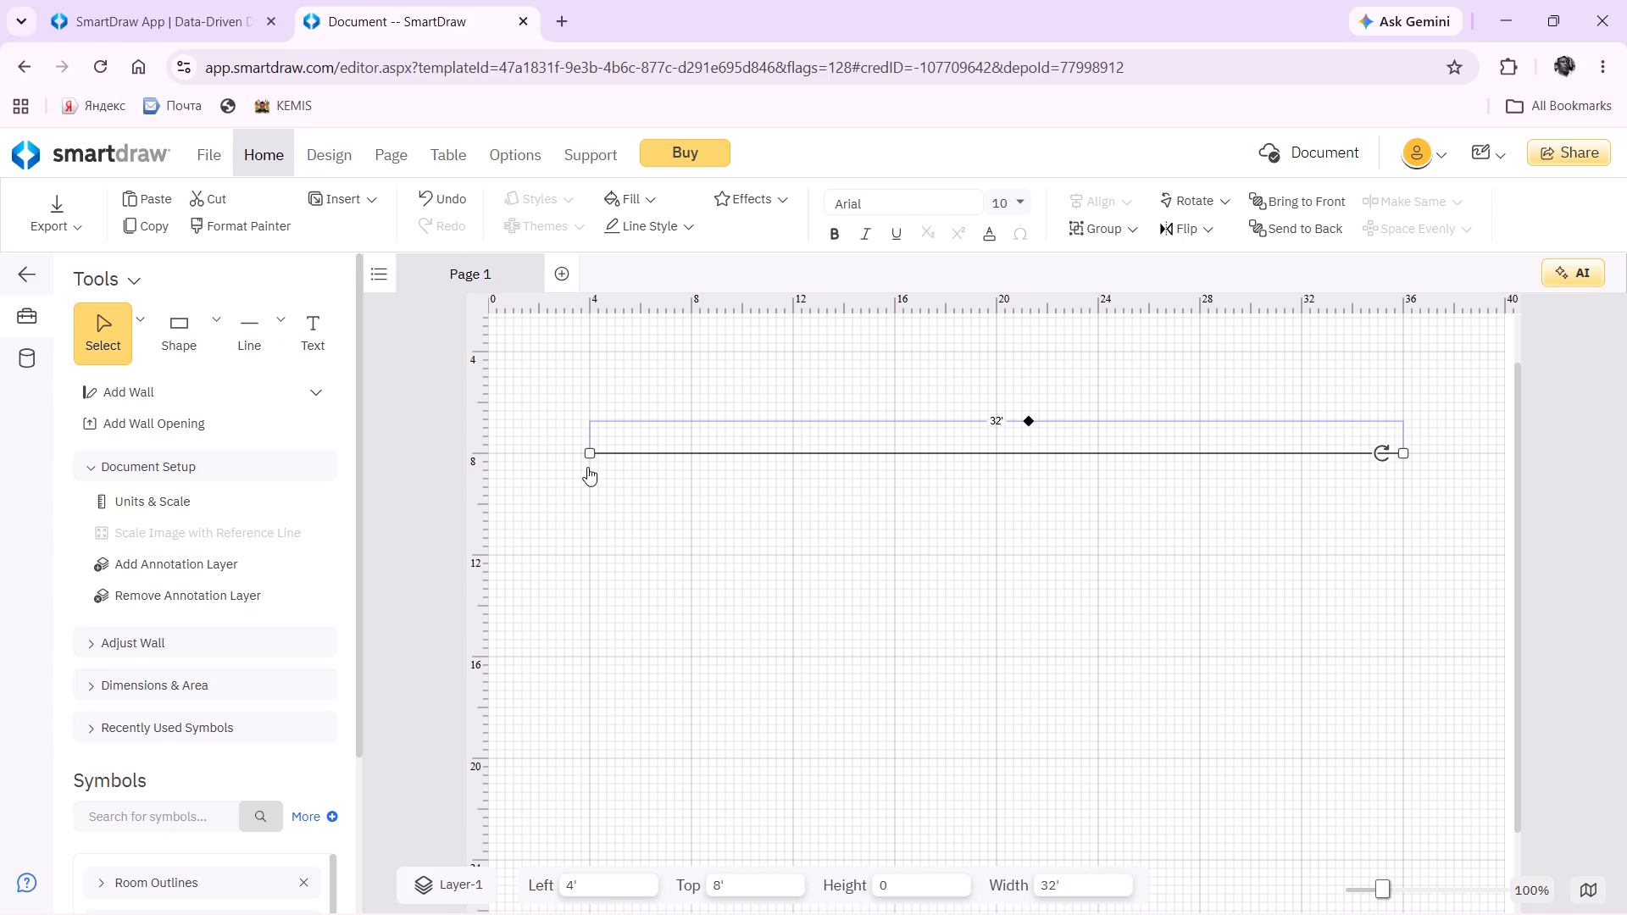
# Draw a 12' vertical line down from the left end of the top line.
pyautogui.click(247, 337)
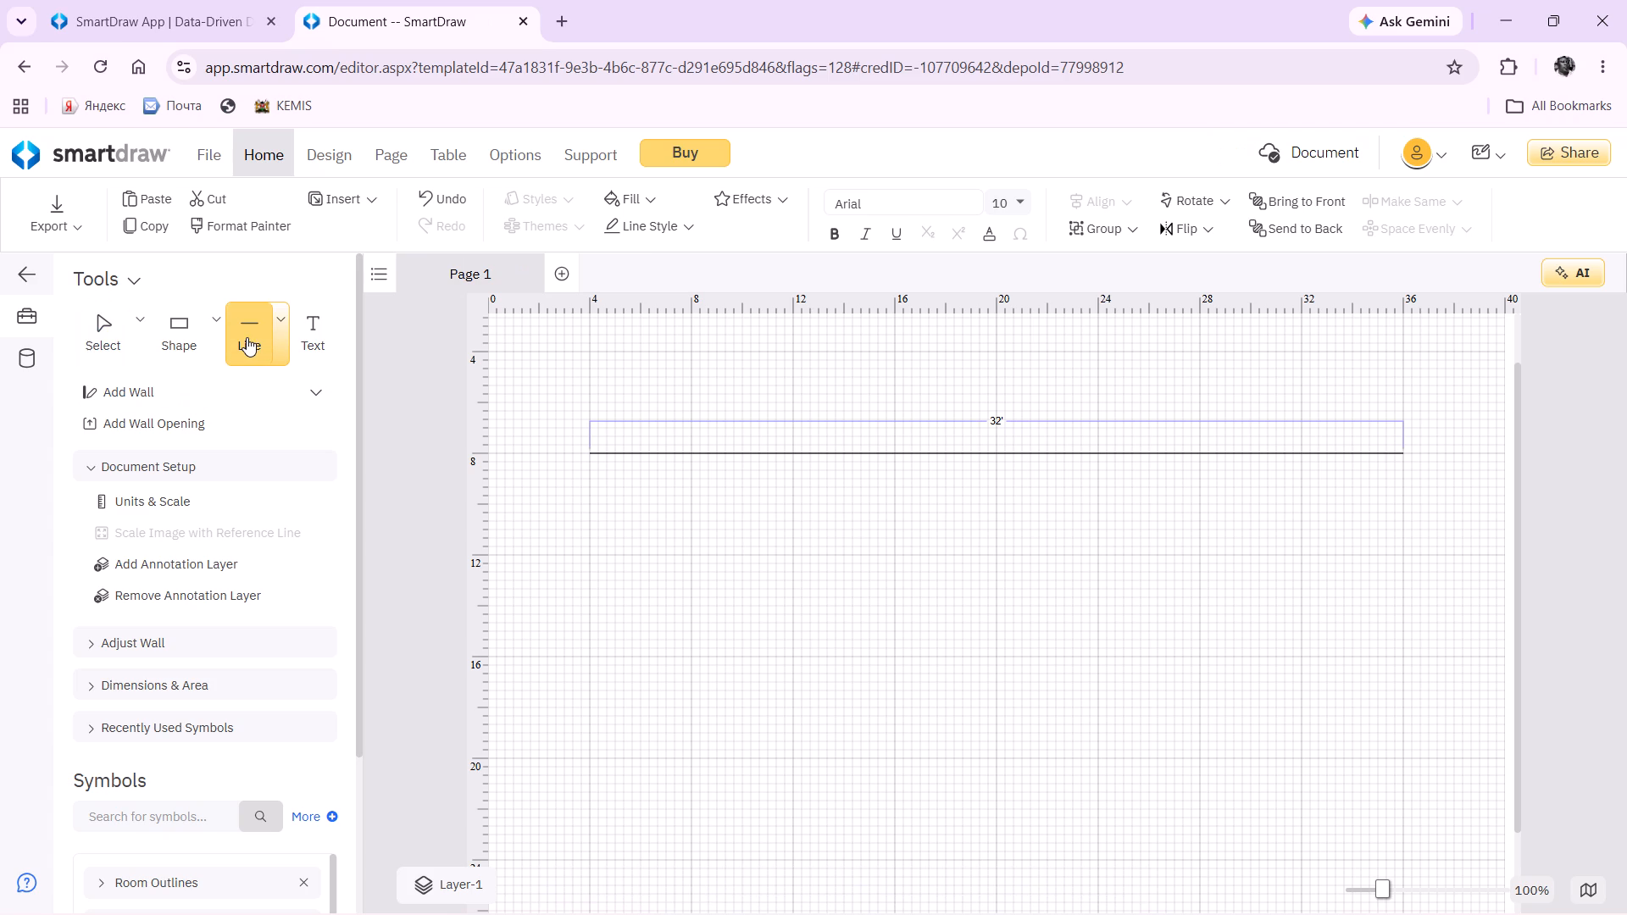
pyautogui.moveTo(247, 337); pyautogui.dragTo(478, 367)
pyautogui.moveTo(589, 455); pyautogui.dragTo(591, 520)
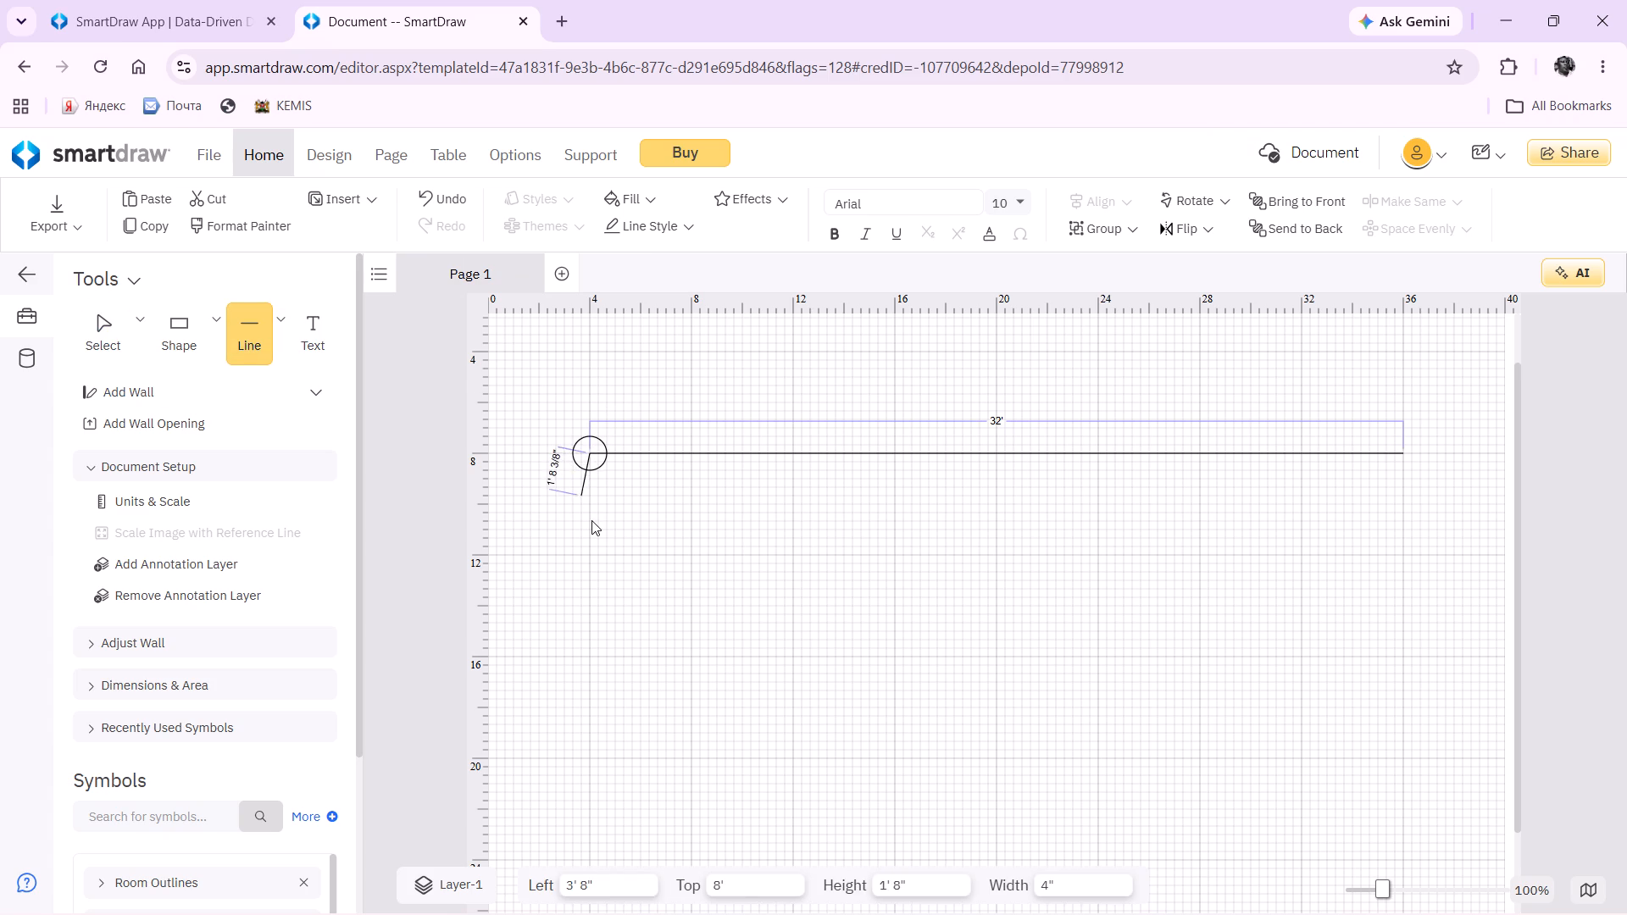
pyautogui.moveTo(591, 520); pyautogui.dragTo(586, 716)
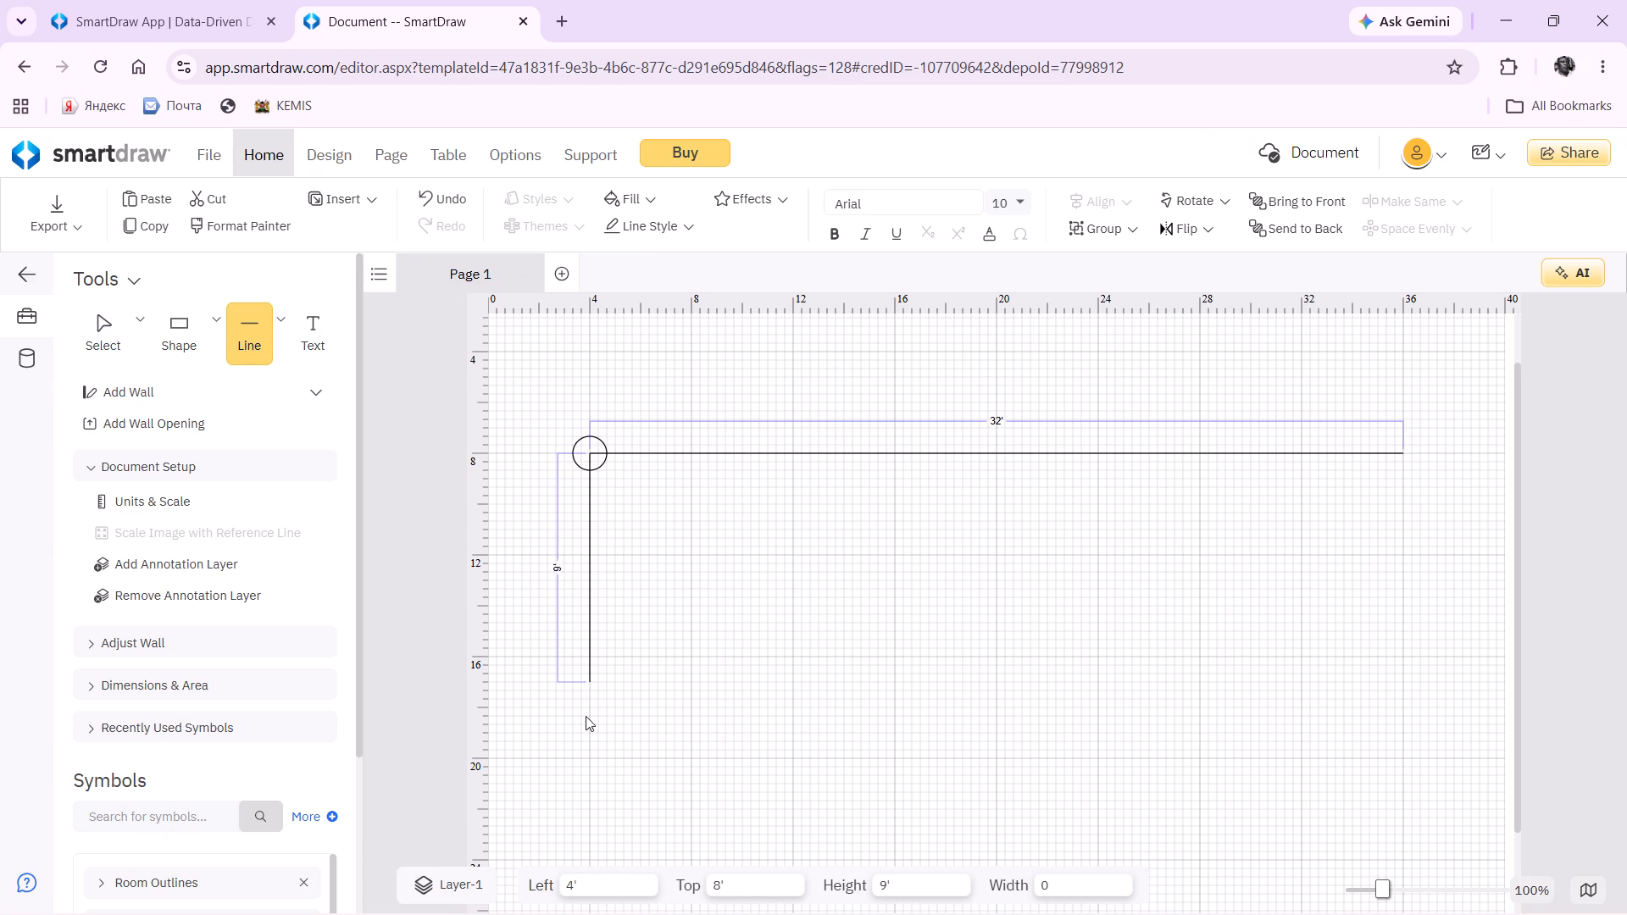
pyautogui.moveTo(586, 716); pyautogui.dragTo(586, 760)
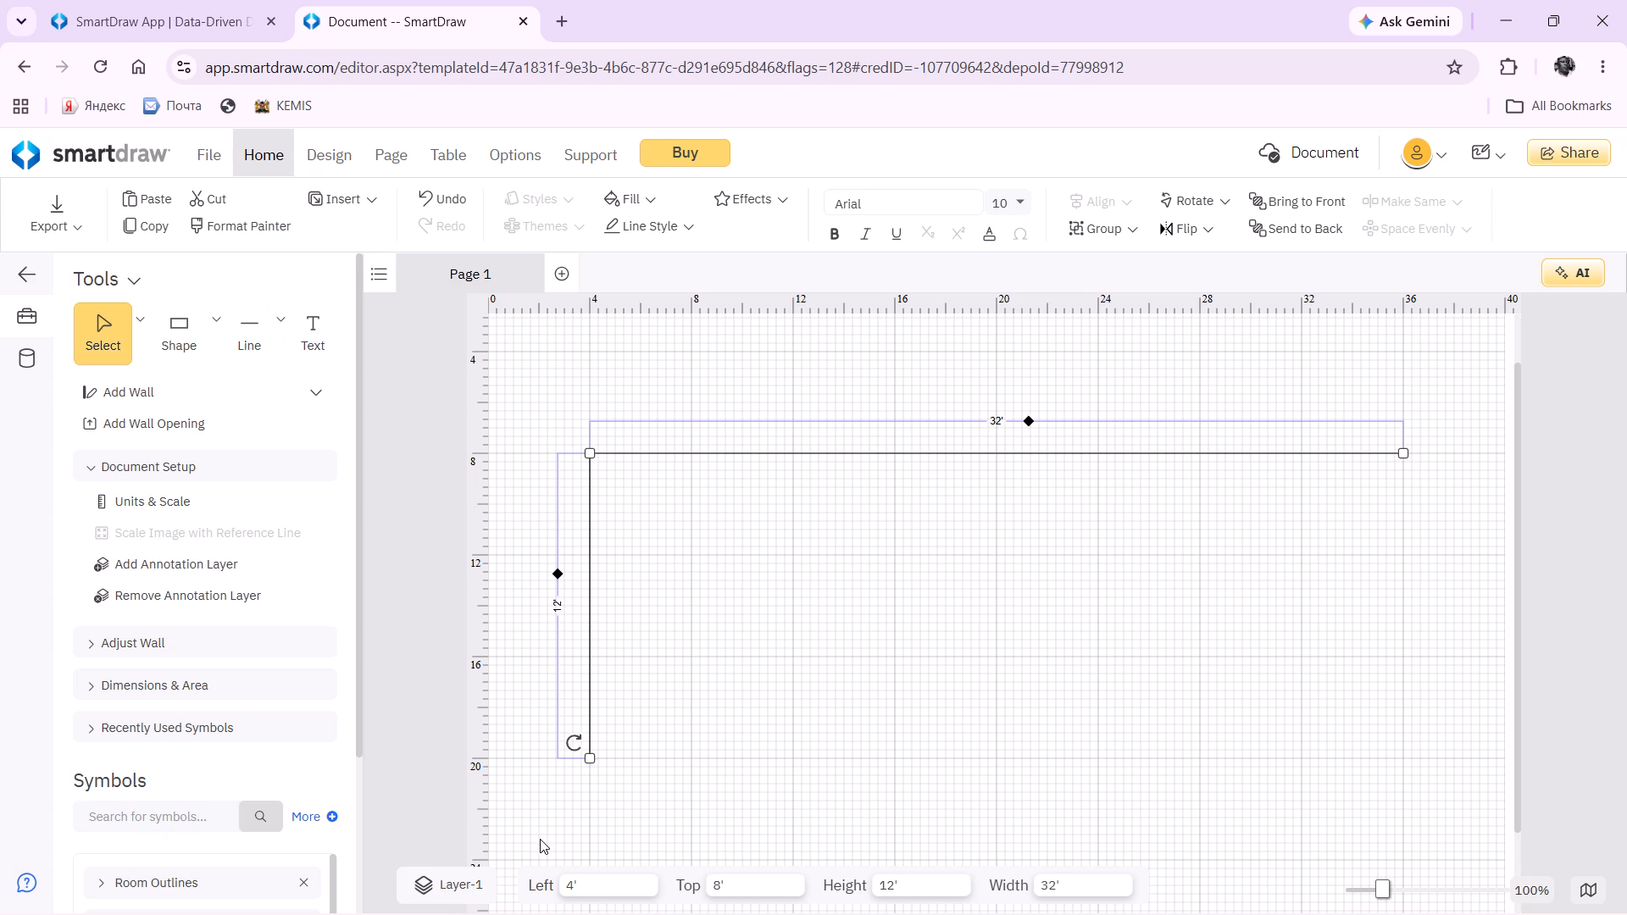
# Draw a 32' horizontal line for the plan's bottom edge from the lower end of the left vertical line.
pyautogui.click(247, 325)
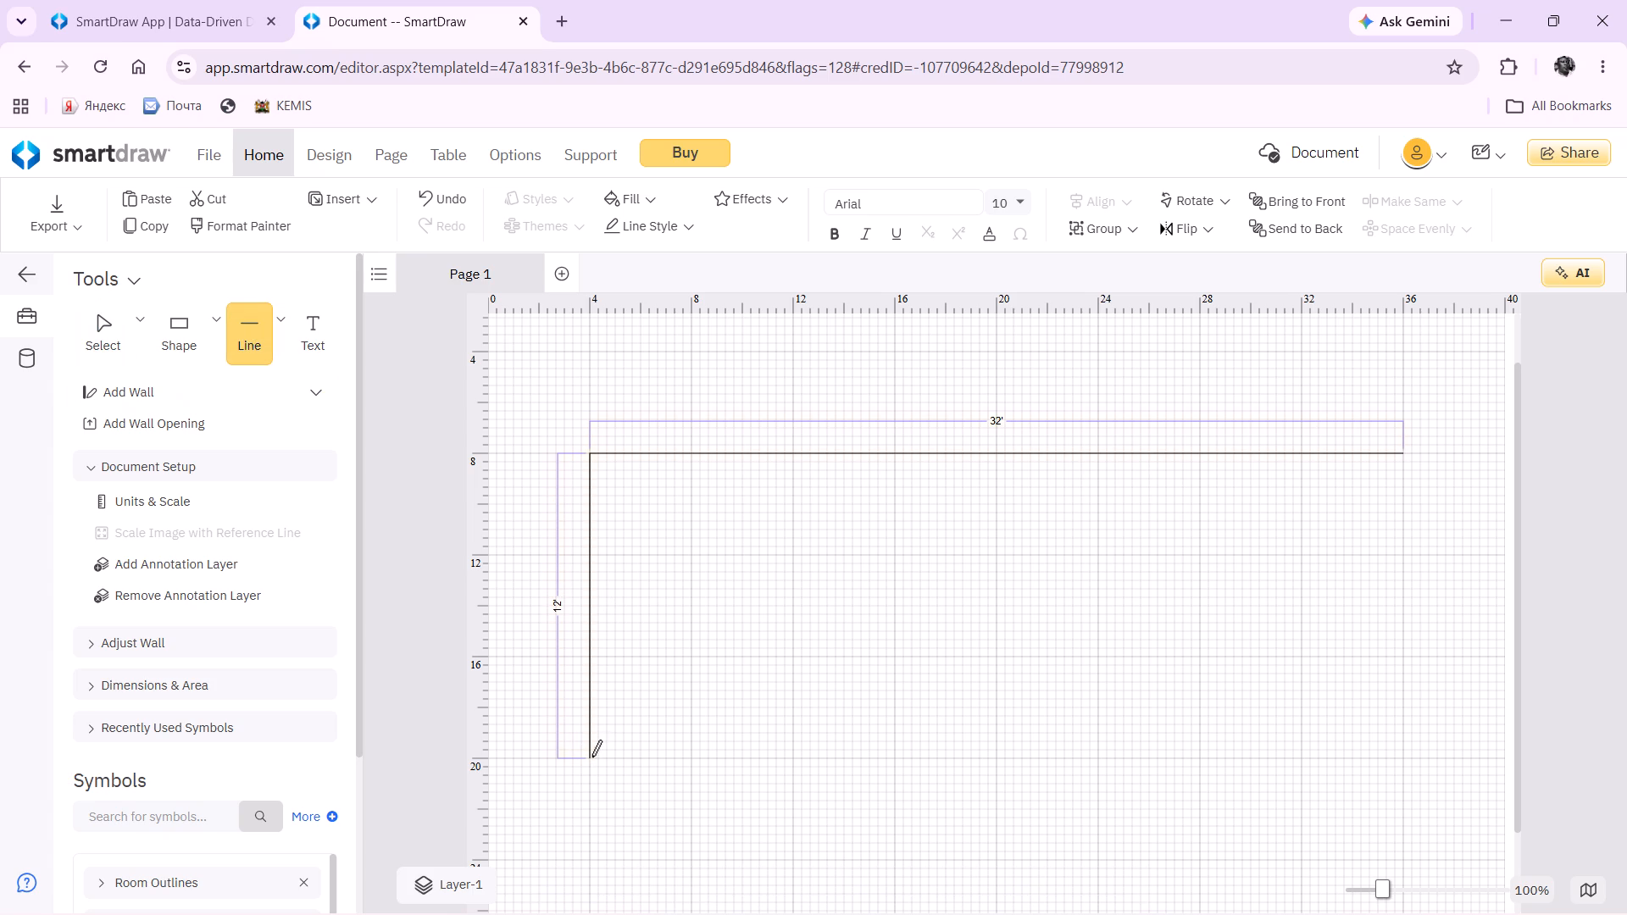
pyautogui.moveTo(588, 757); pyautogui.dragTo(624, 756)
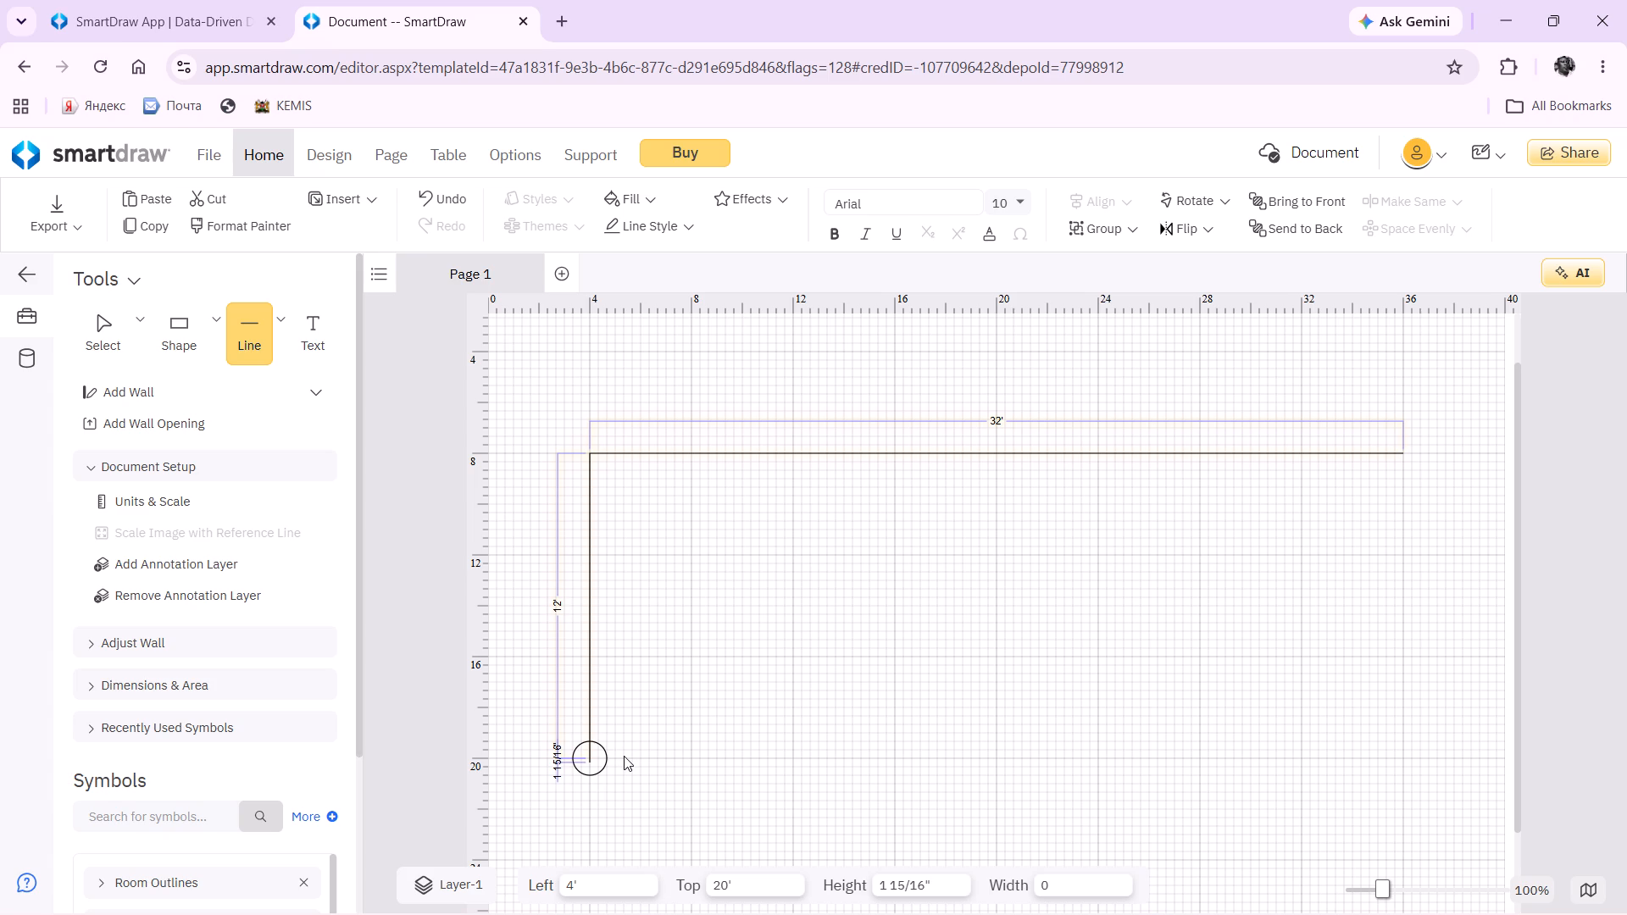
pyautogui.moveTo(624, 756); pyautogui.dragTo(1131, 753)
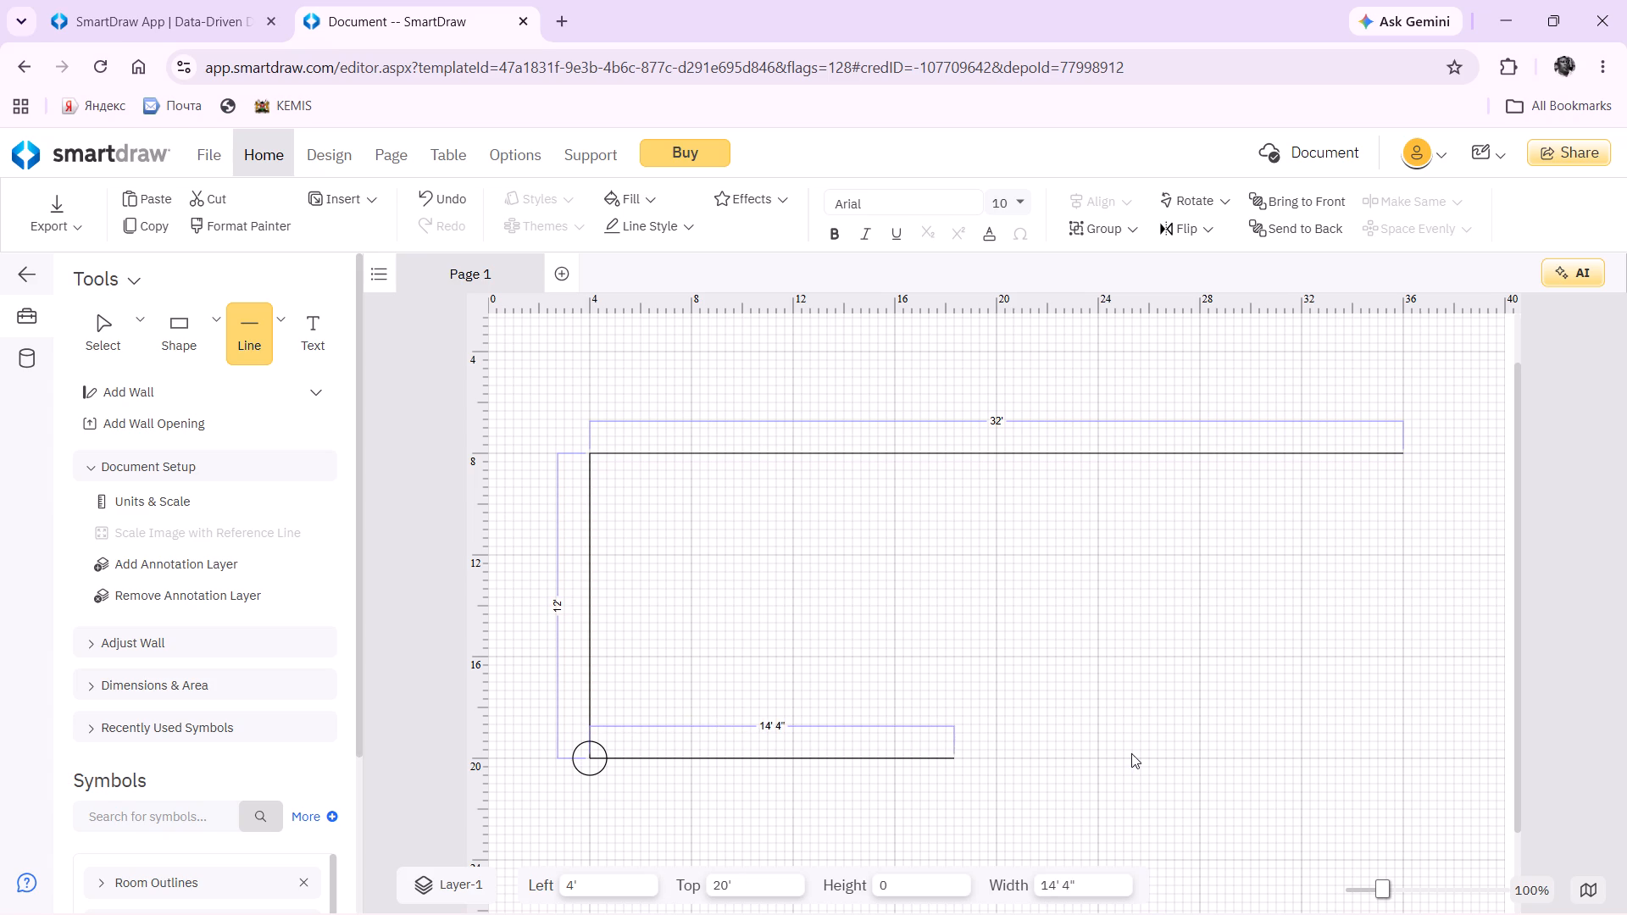
pyautogui.moveTo(1131, 753); pyautogui.dragTo(1406, 752)
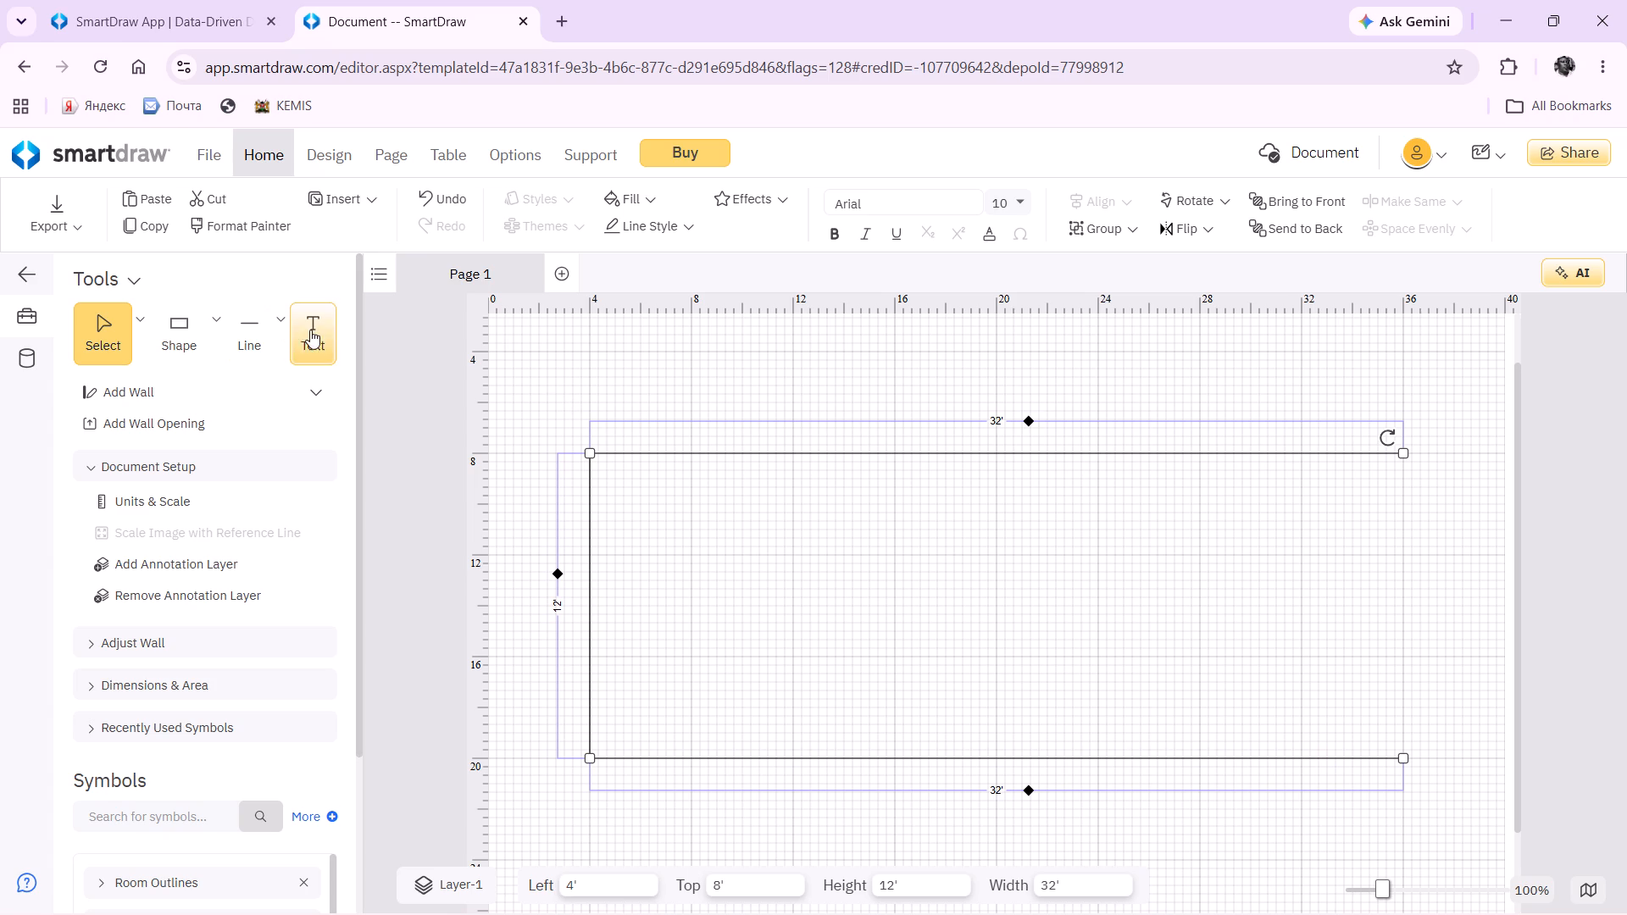
# Close the rectangle with a 12' vertical line joining the right ends of the top and bottom lines.
pyautogui.click(242, 327)
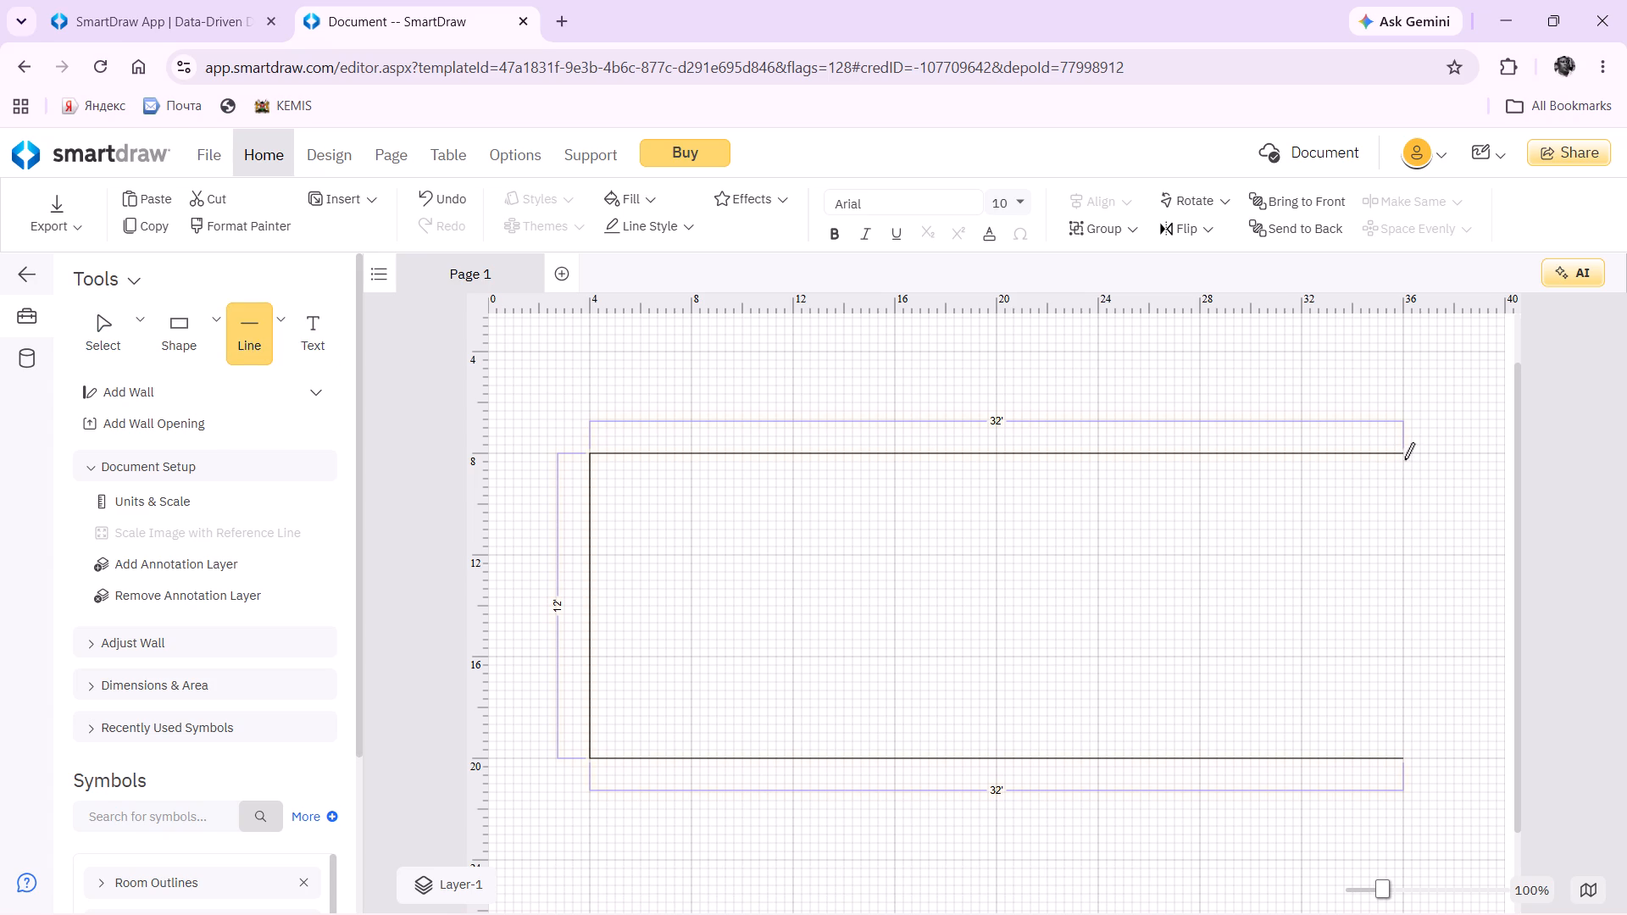
pyautogui.moveTo(1404, 452); pyautogui.dragTo(1419, 501)
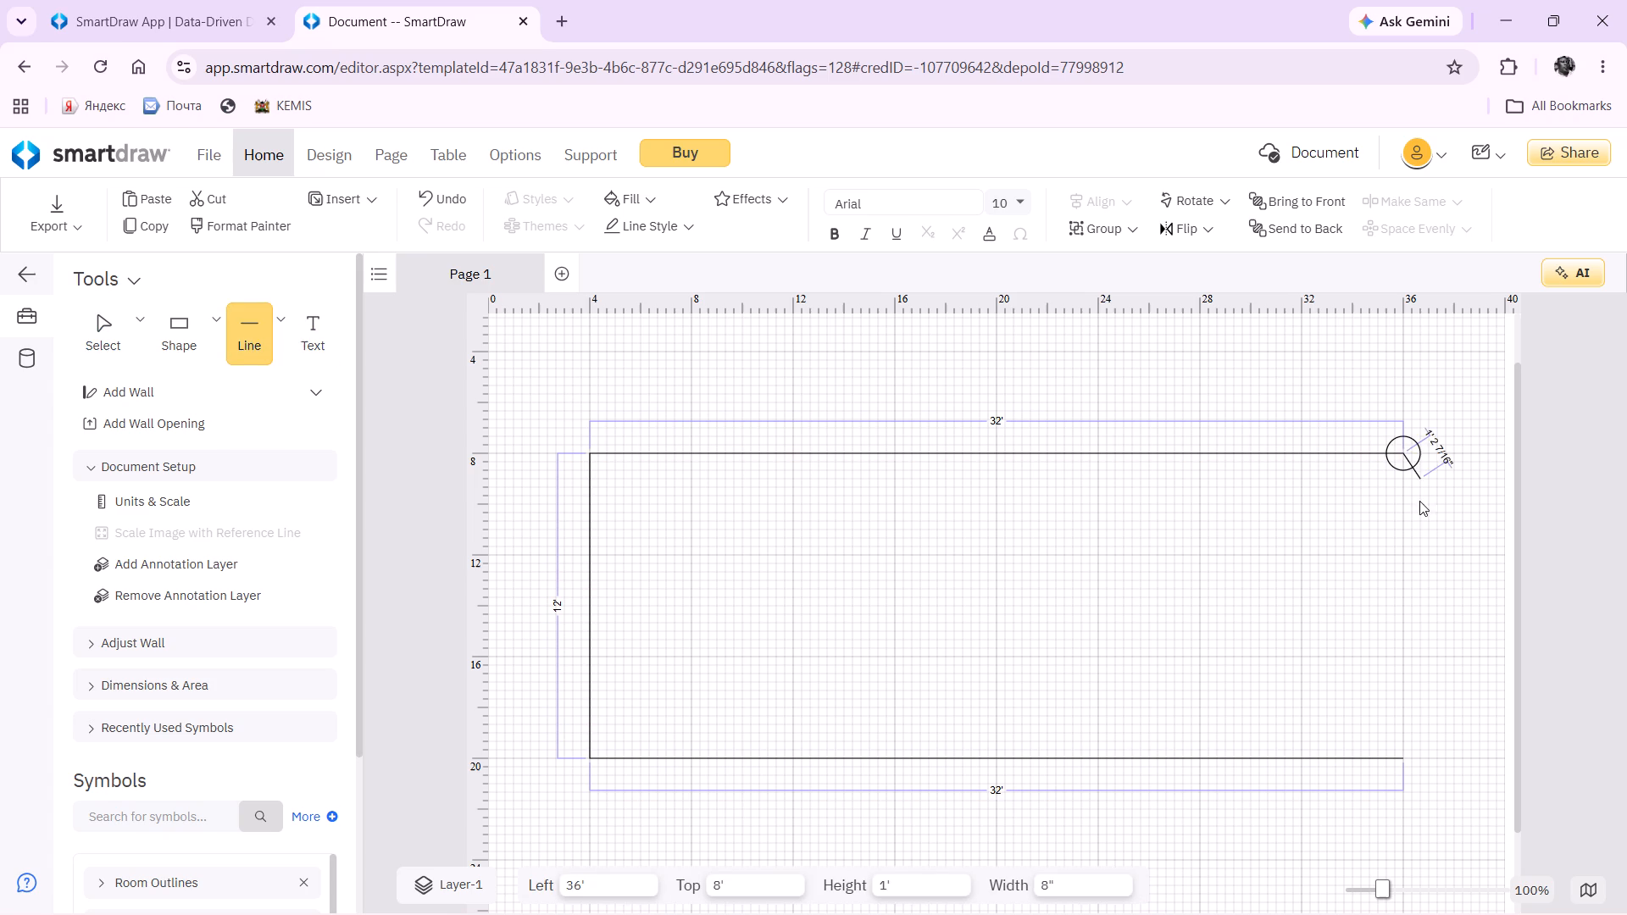
pyautogui.moveTo(1419, 501); pyautogui.dragTo(1407, 600)
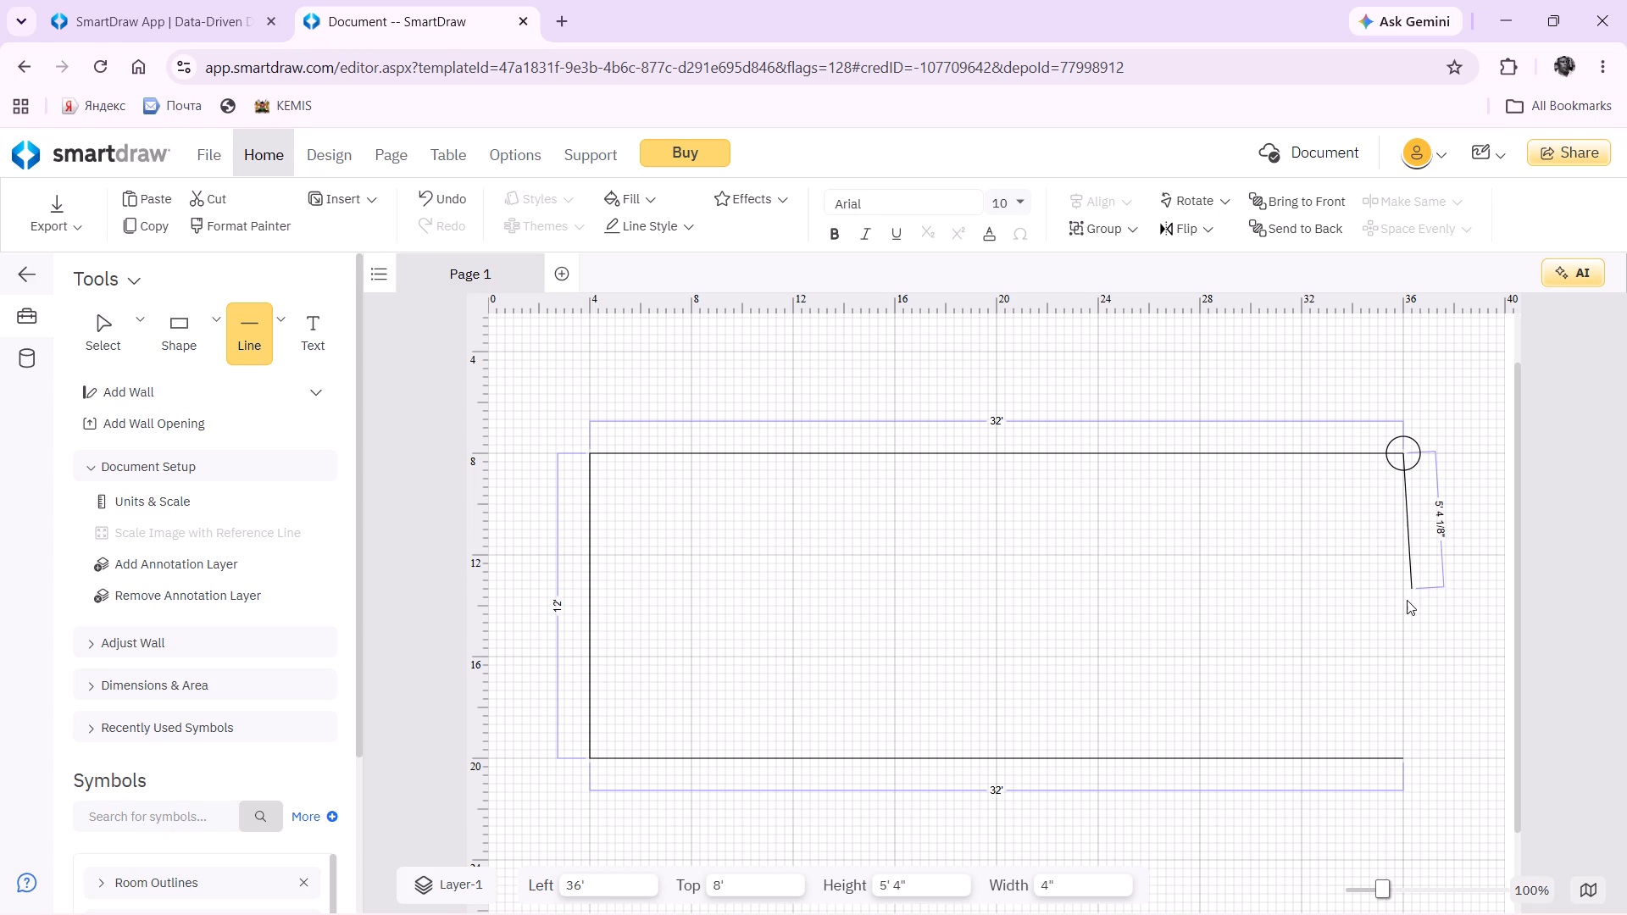
pyautogui.moveTo(1407, 600); pyautogui.dragTo(1403, 740)
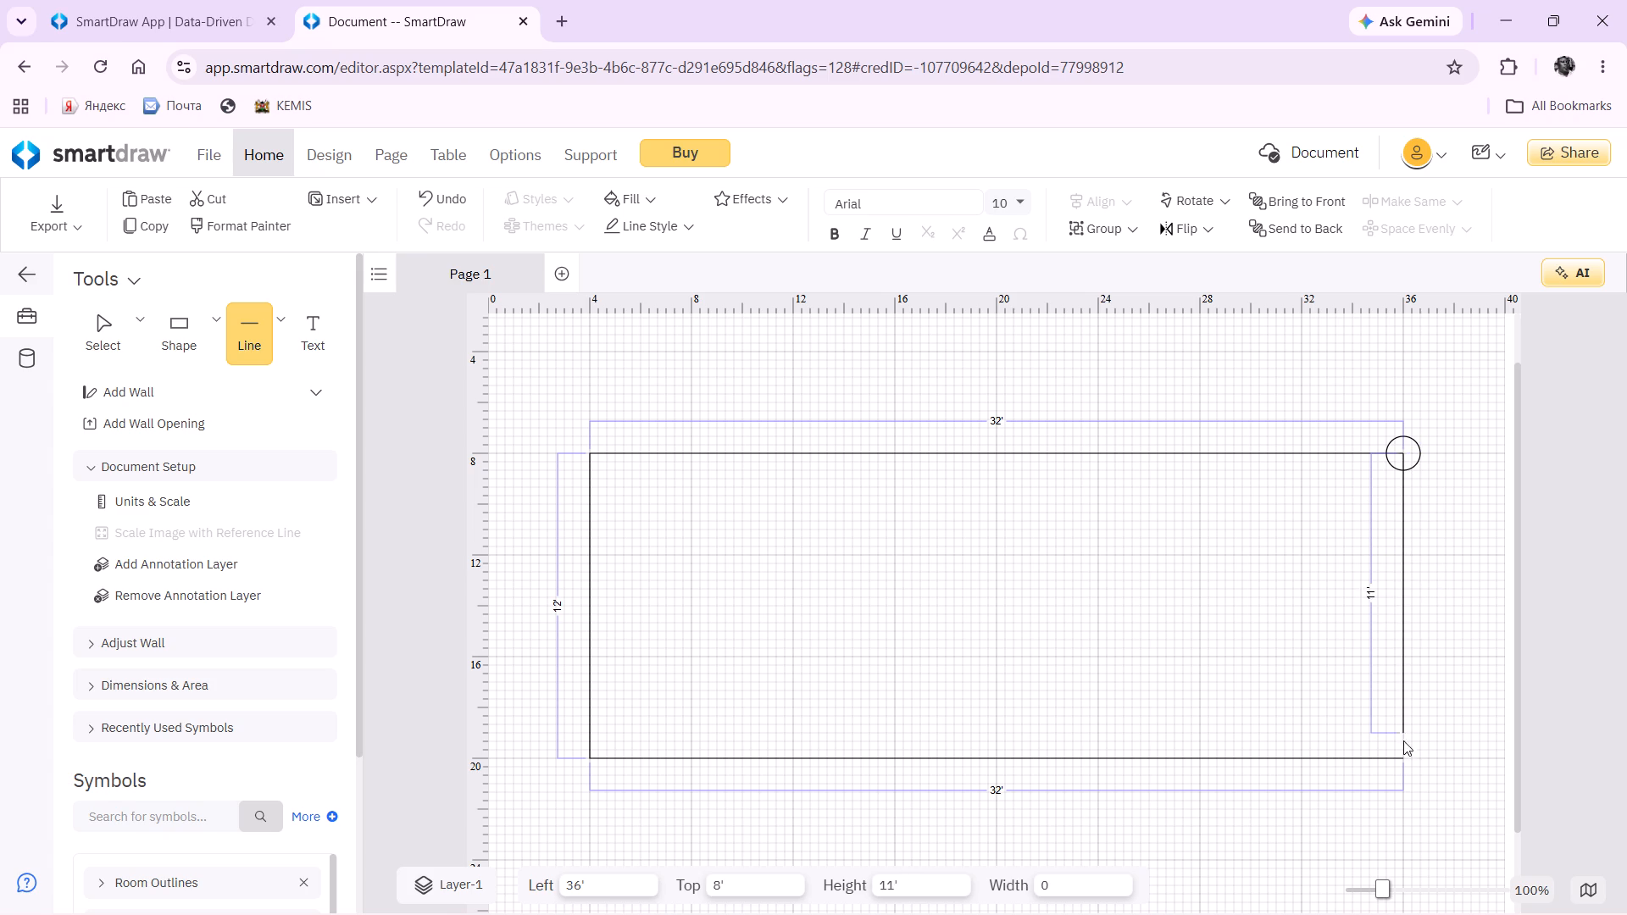
pyautogui.moveTo(1403, 740); pyautogui.dragTo(1403, 754)
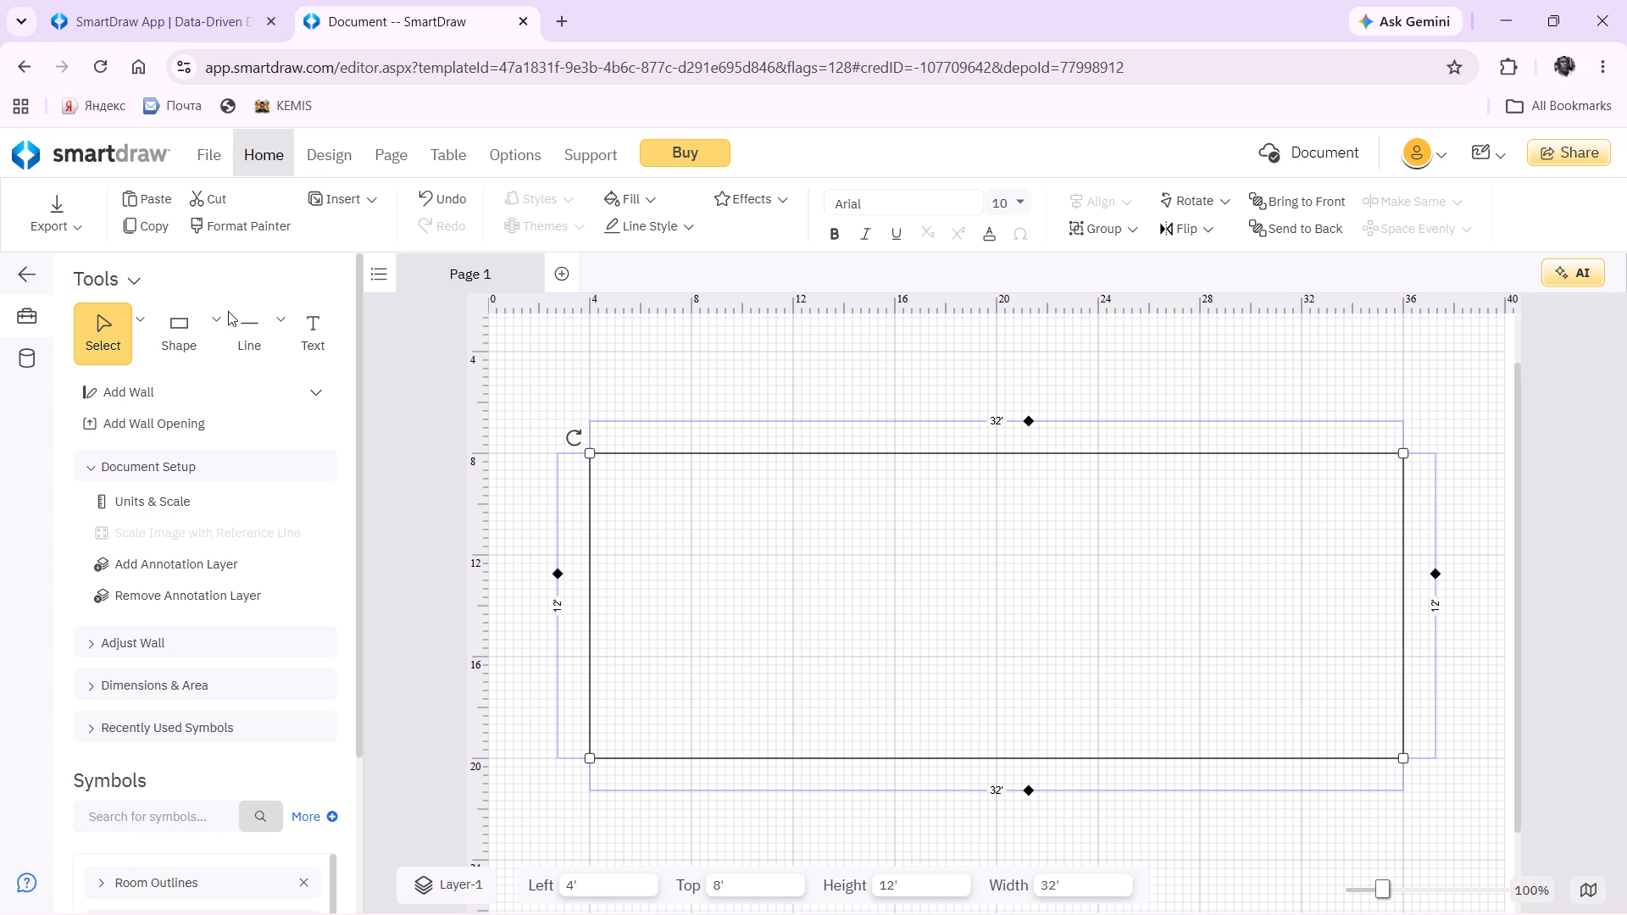
# Draw a vertical wall about 5' 6" long inside the outline, near 12' on the horizontal ruler, stopping just above the bottom edge.
pyautogui.hscroll(-1, 286, 385)
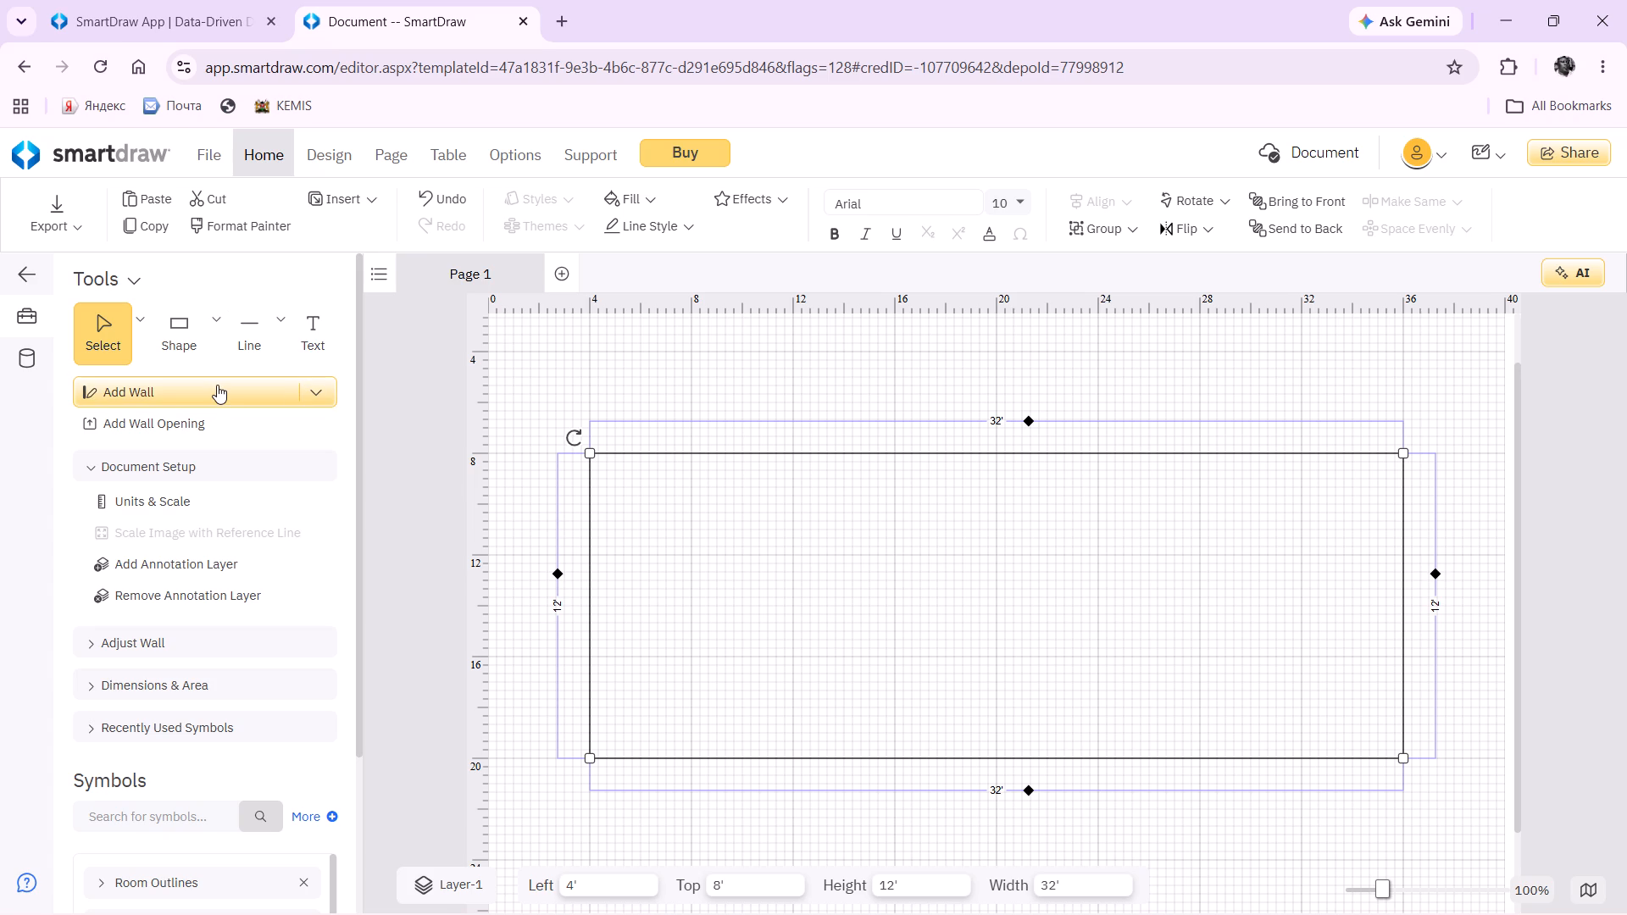
pyautogui.click(217, 385)
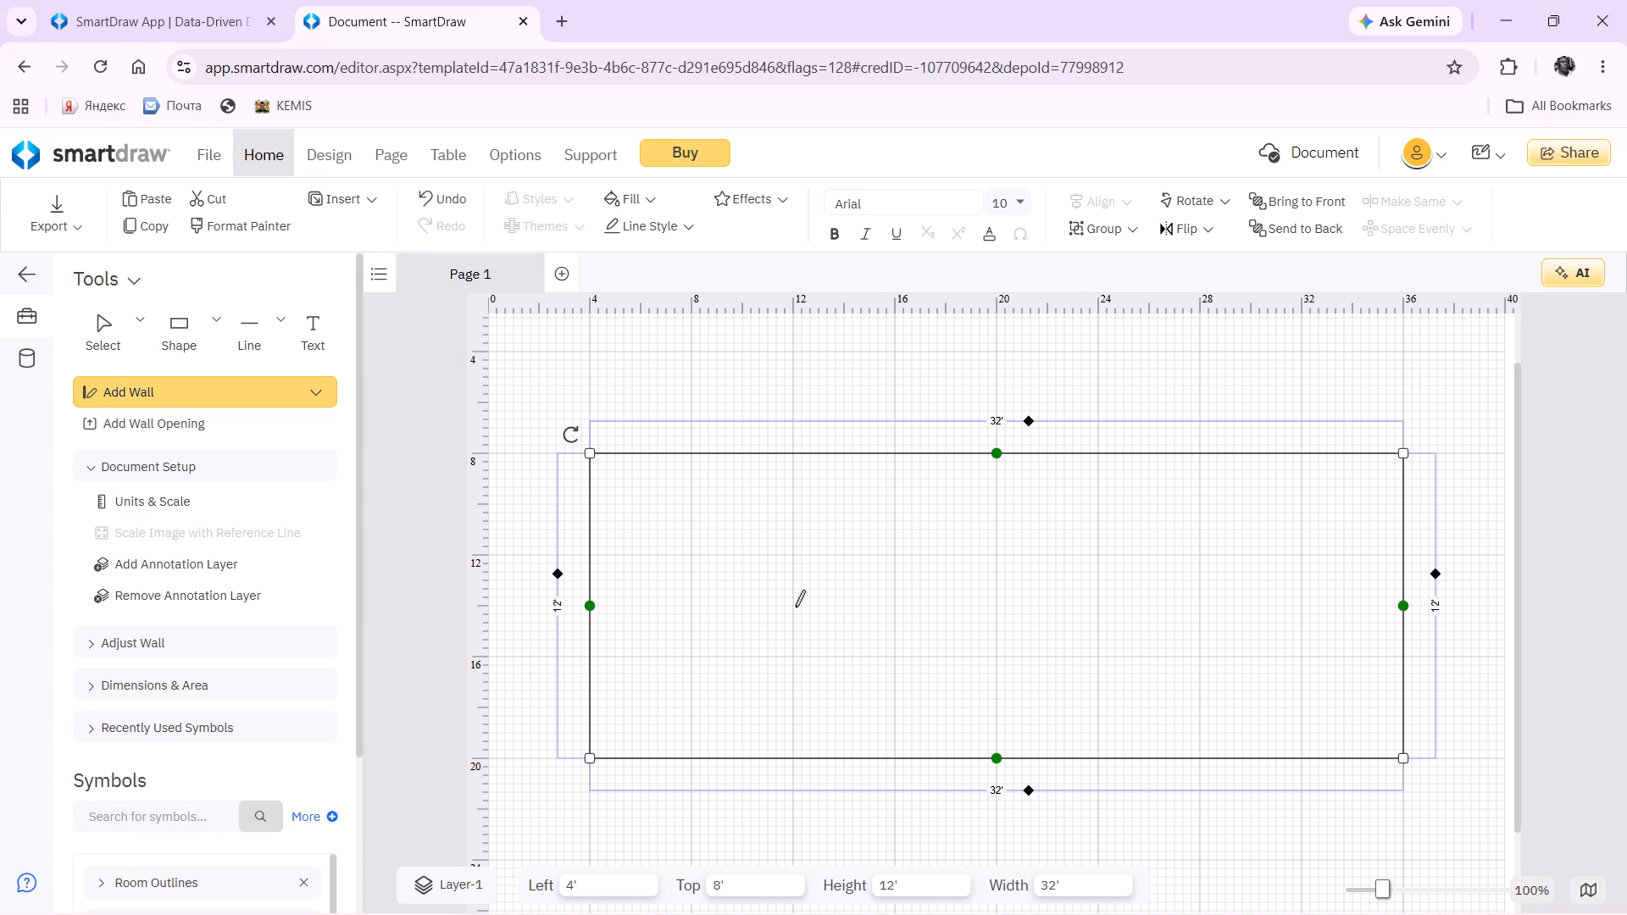
pyautogui.moveTo(792, 605); pyautogui.dragTo(788, 639)
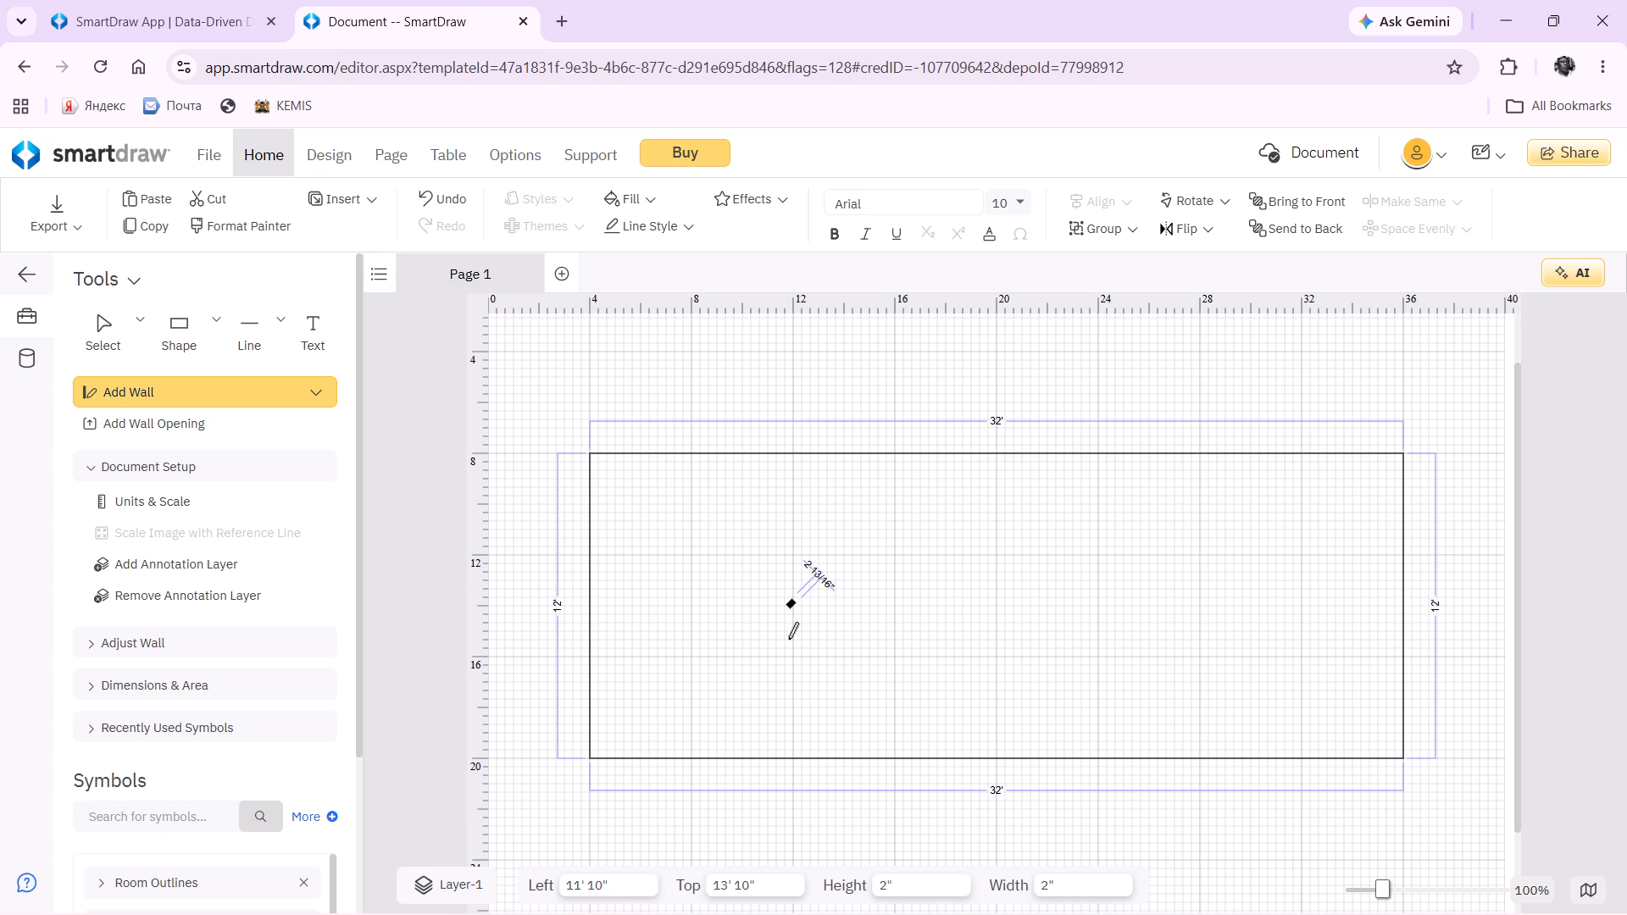
pyautogui.moveTo(788, 639); pyautogui.dragTo(789, 681)
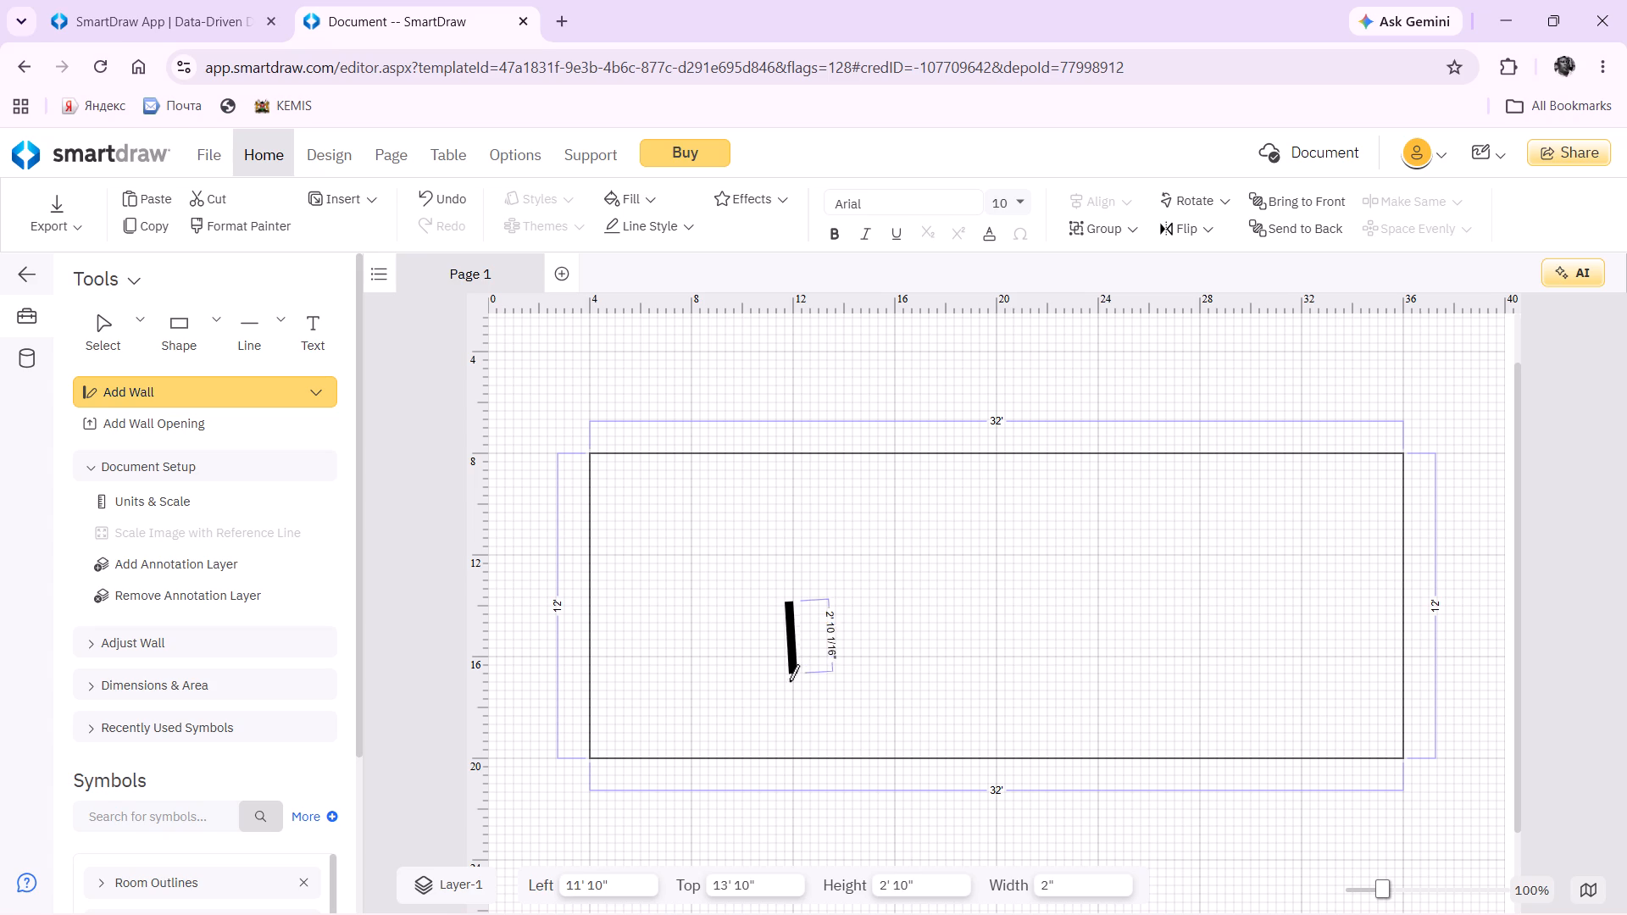
pyautogui.moveTo(789, 681); pyautogui.dragTo(785, 747)
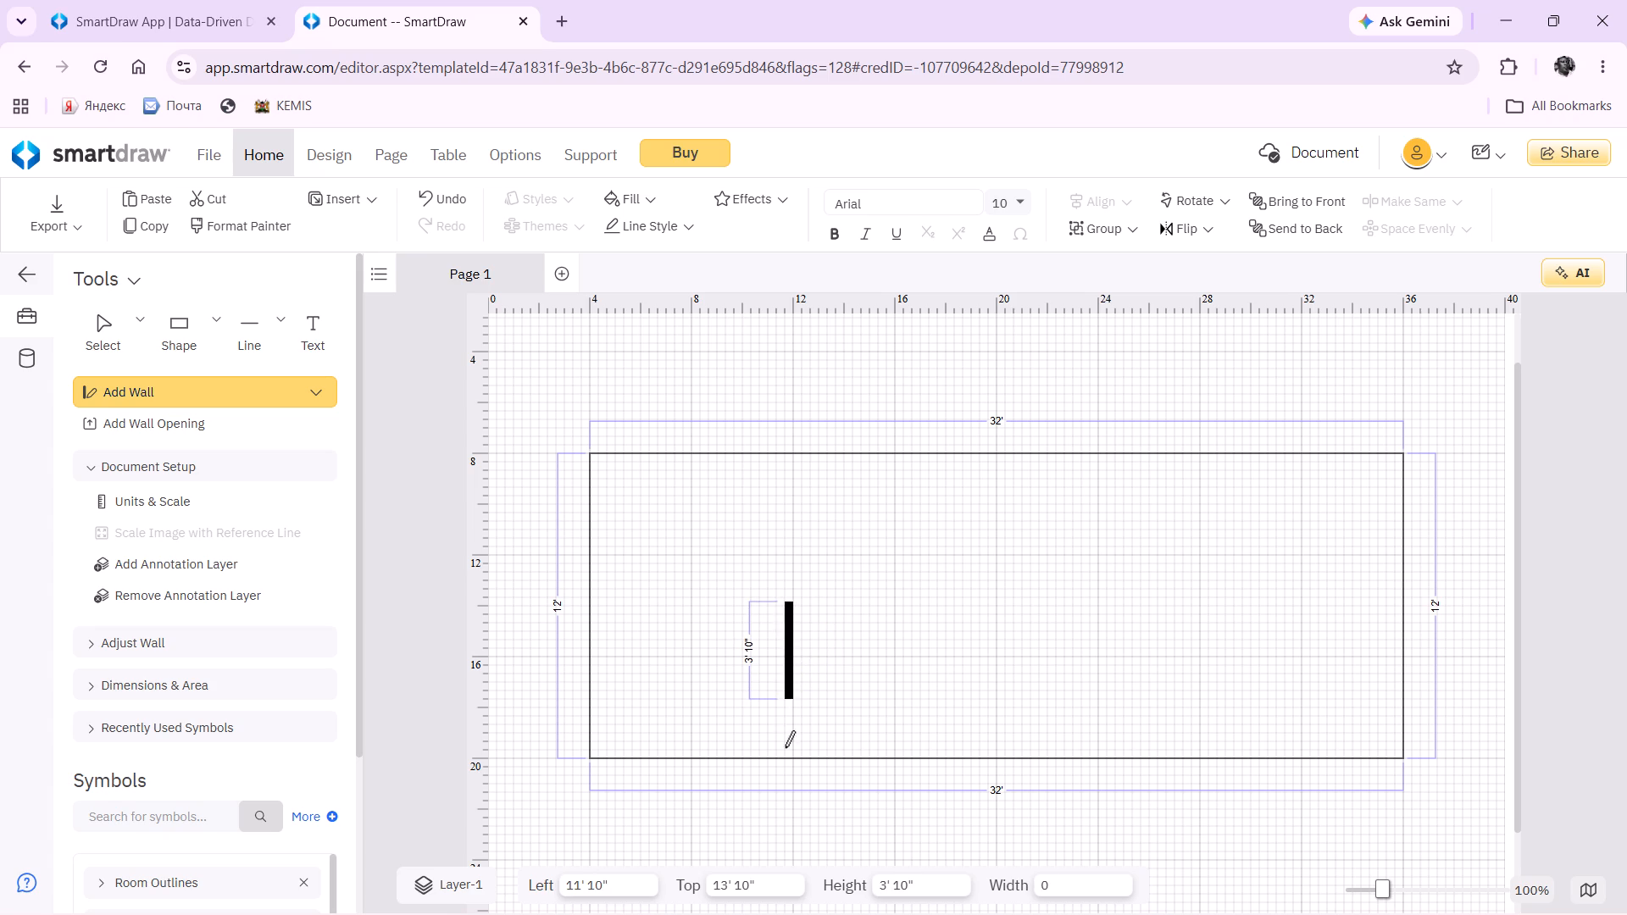
pyautogui.moveTo(785, 747); pyautogui.dragTo(790, 735)
pyautogui.moveTo(790, 735); pyautogui.dragTo(783, 747)
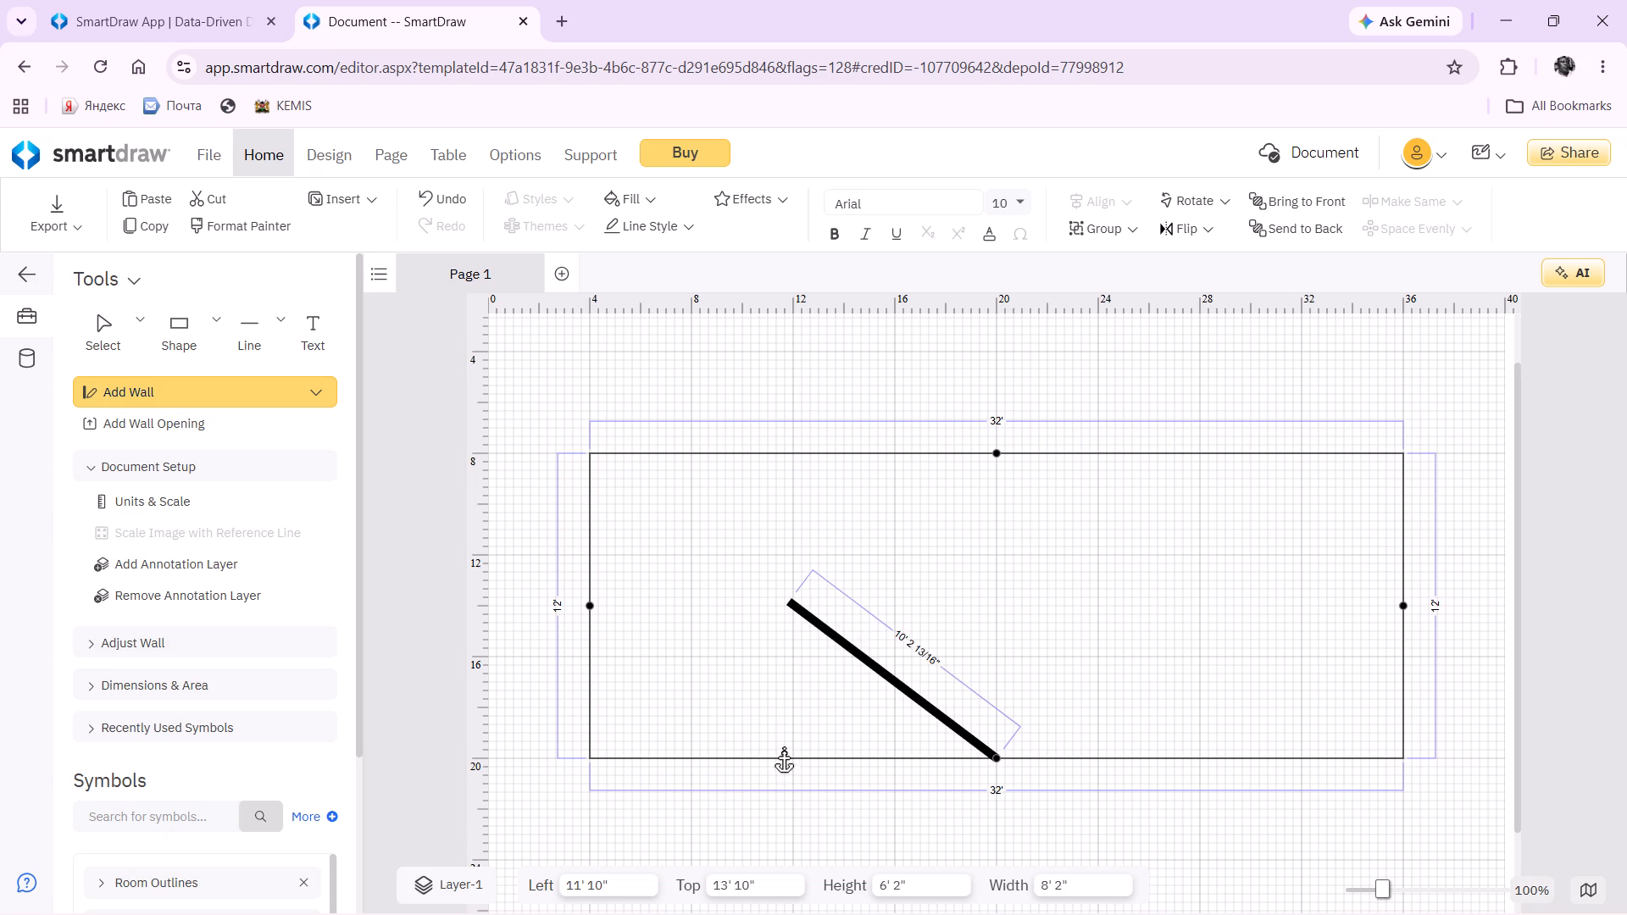
pyautogui.moveTo(783, 747); pyautogui.dragTo(783, 743)
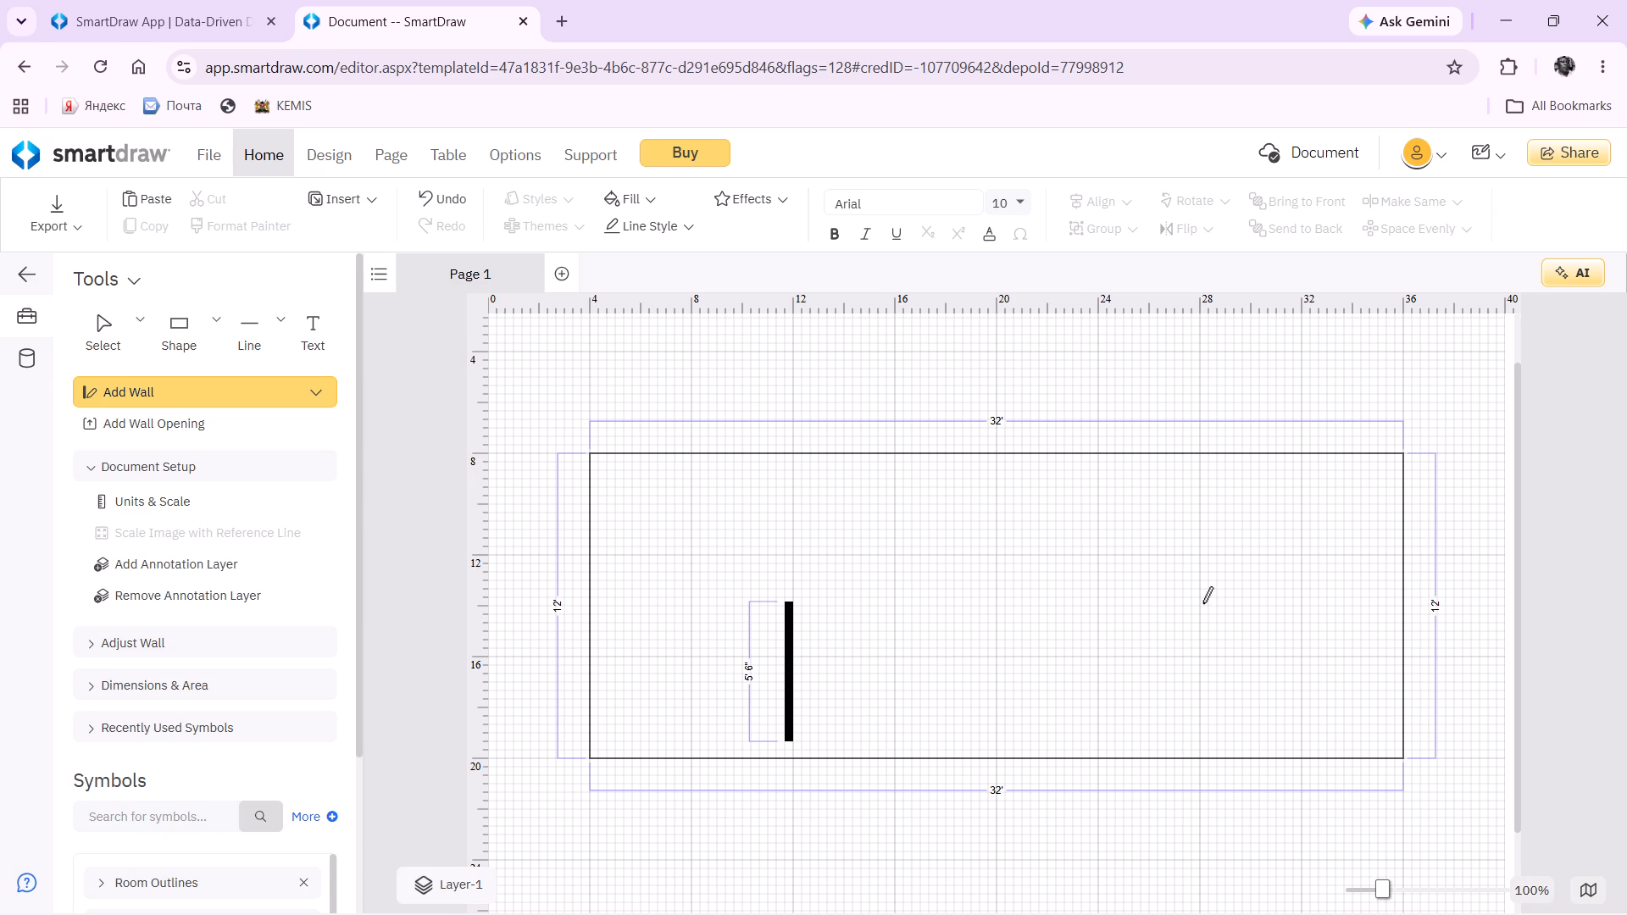
# Draw a second vertical interior wall about 5' 10" long, near 28' on the horizontal ruler, stopping just above the bottom edge.
pyautogui.moveTo(1202, 596); pyautogui.dragTo(1202, 605)
pyautogui.moveTo(1202, 605); pyautogui.dragTo(1194, 708)
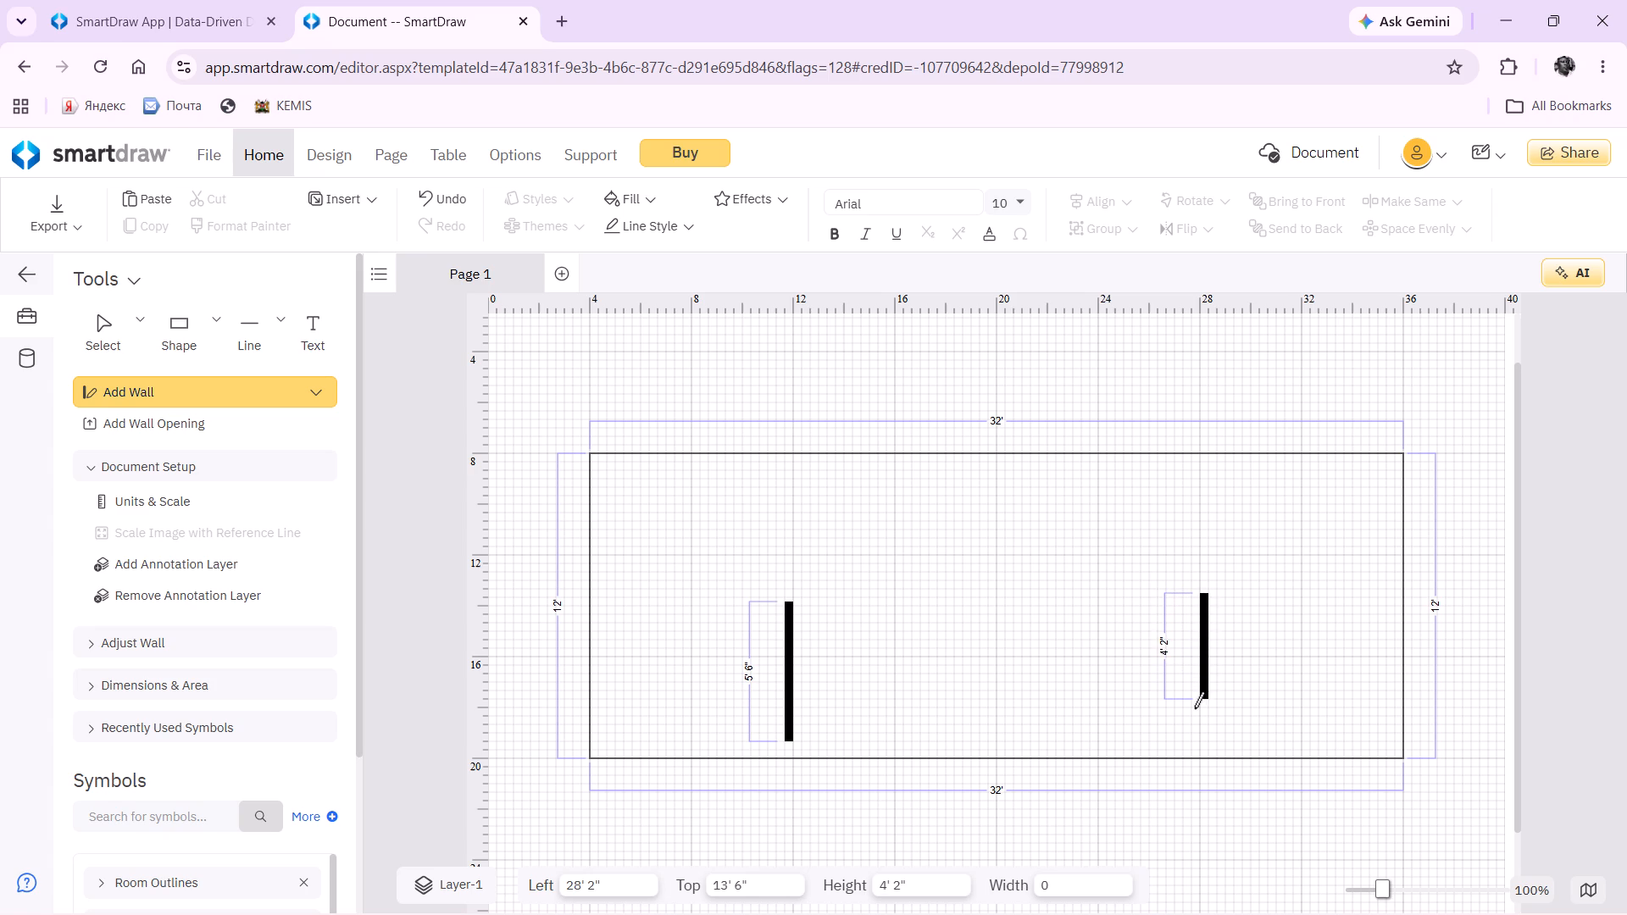
pyautogui.moveTo(1194, 708); pyautogui.dragTo(1201, 747)
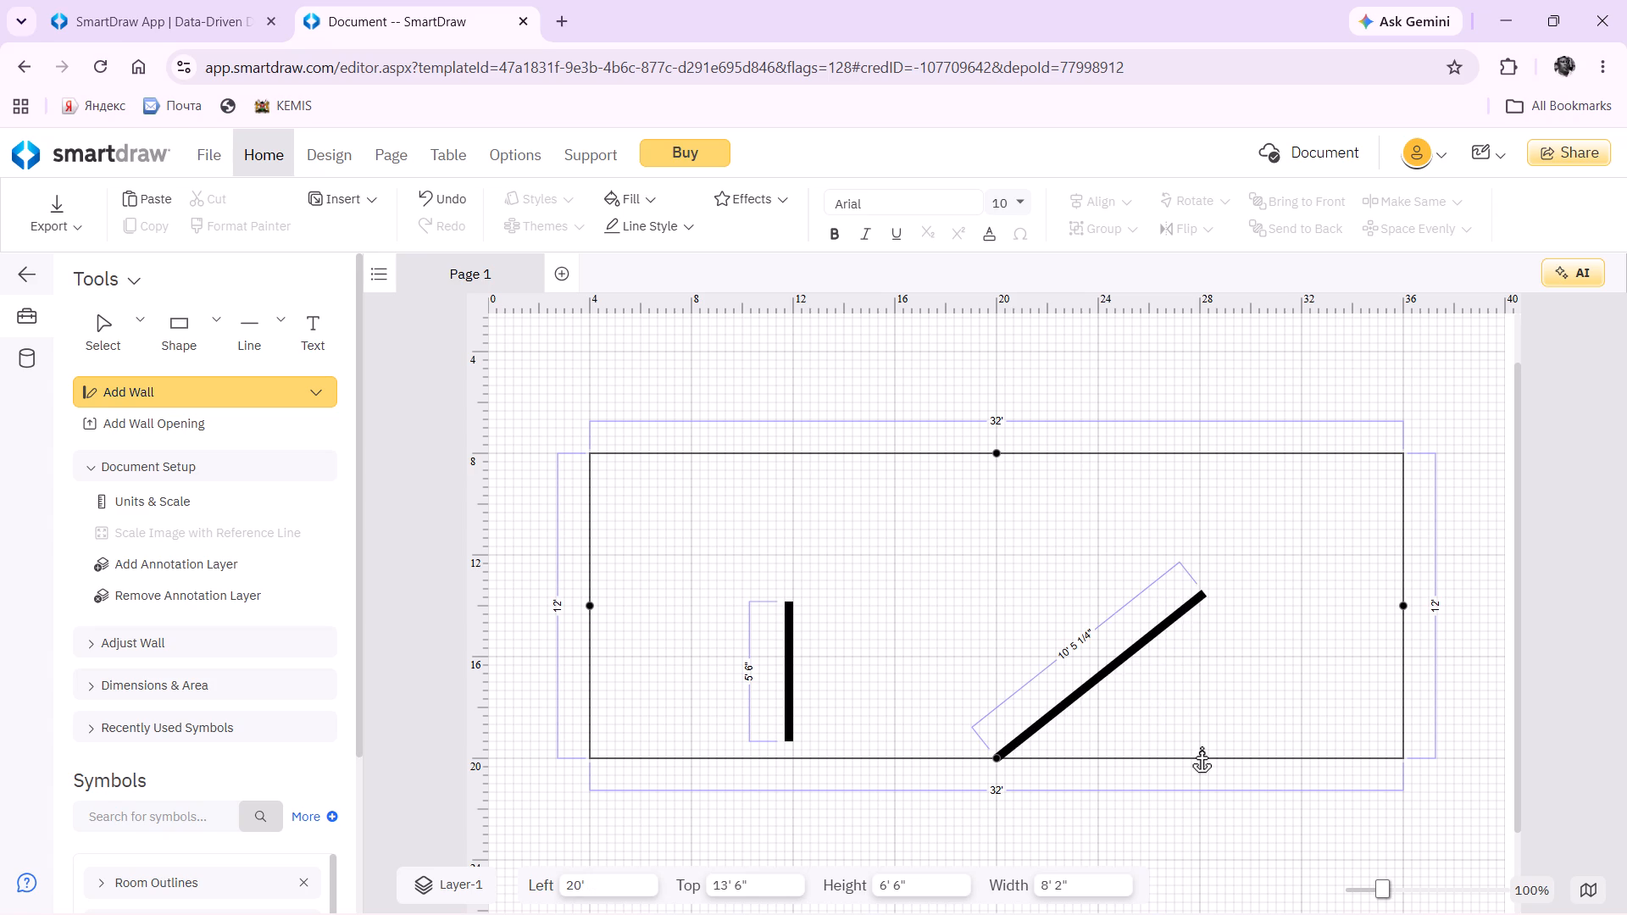
pyautogui.moveTo(1201, 747); pyautogui.dragTo(1202, 739)
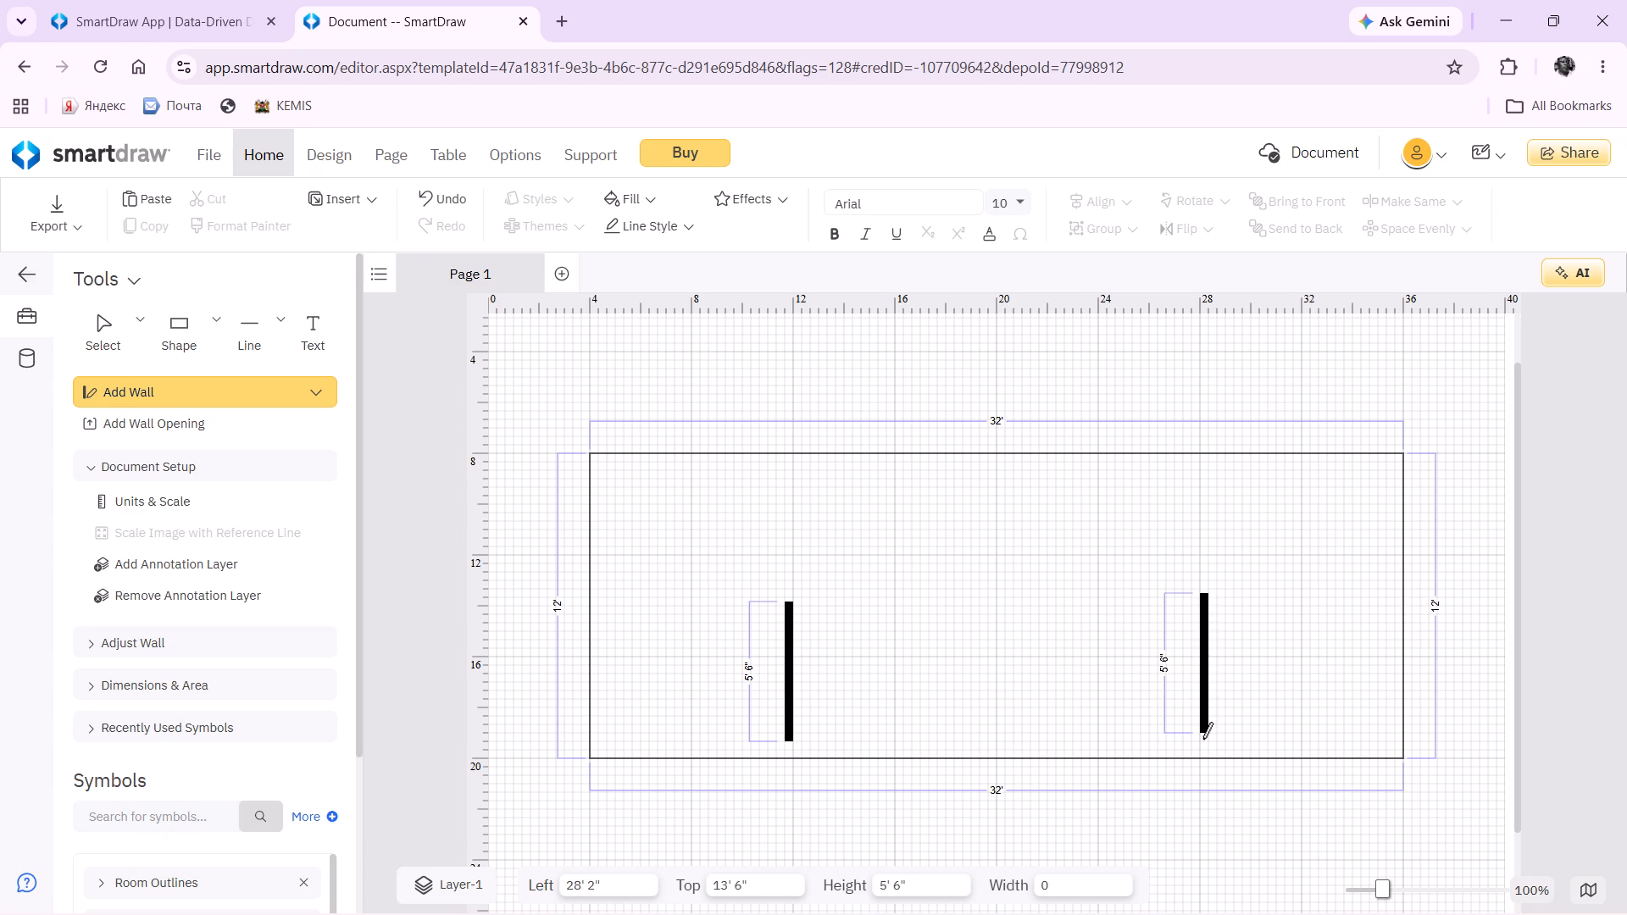
pyautogui.moveTo(1202, 739); pyautogui.dragTo(1202, 742)
# Connect the lower ends of the two vertical interior walls with a horizontal wall about 16' 2" long.
pyautogui.click(1202, 742)
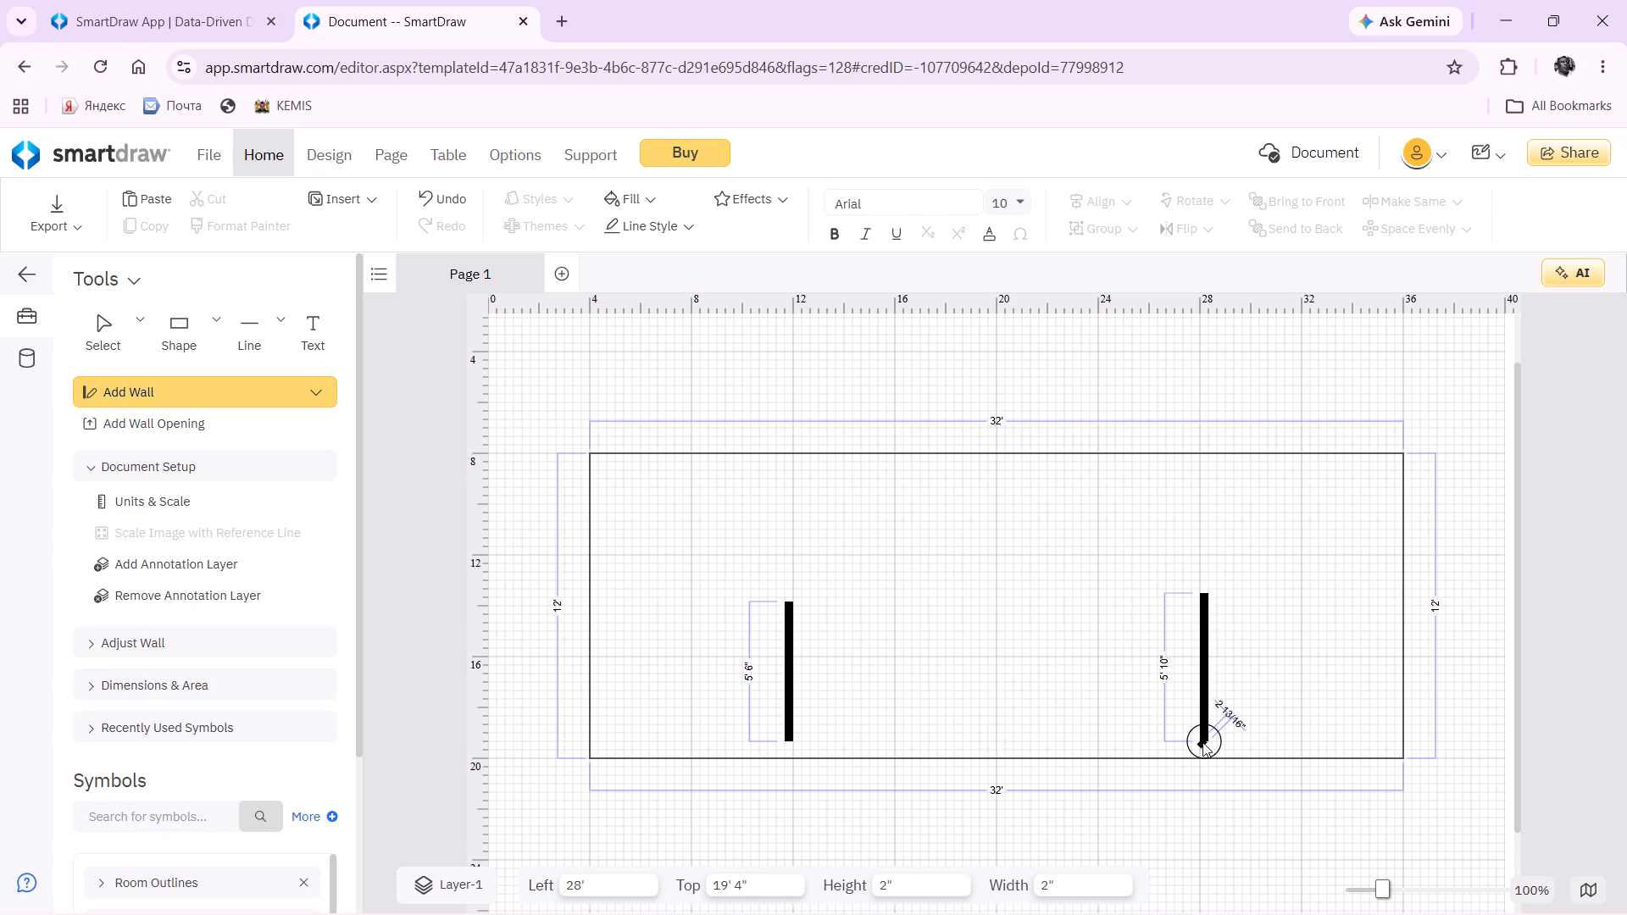
pyautogui.click(1609, 204)
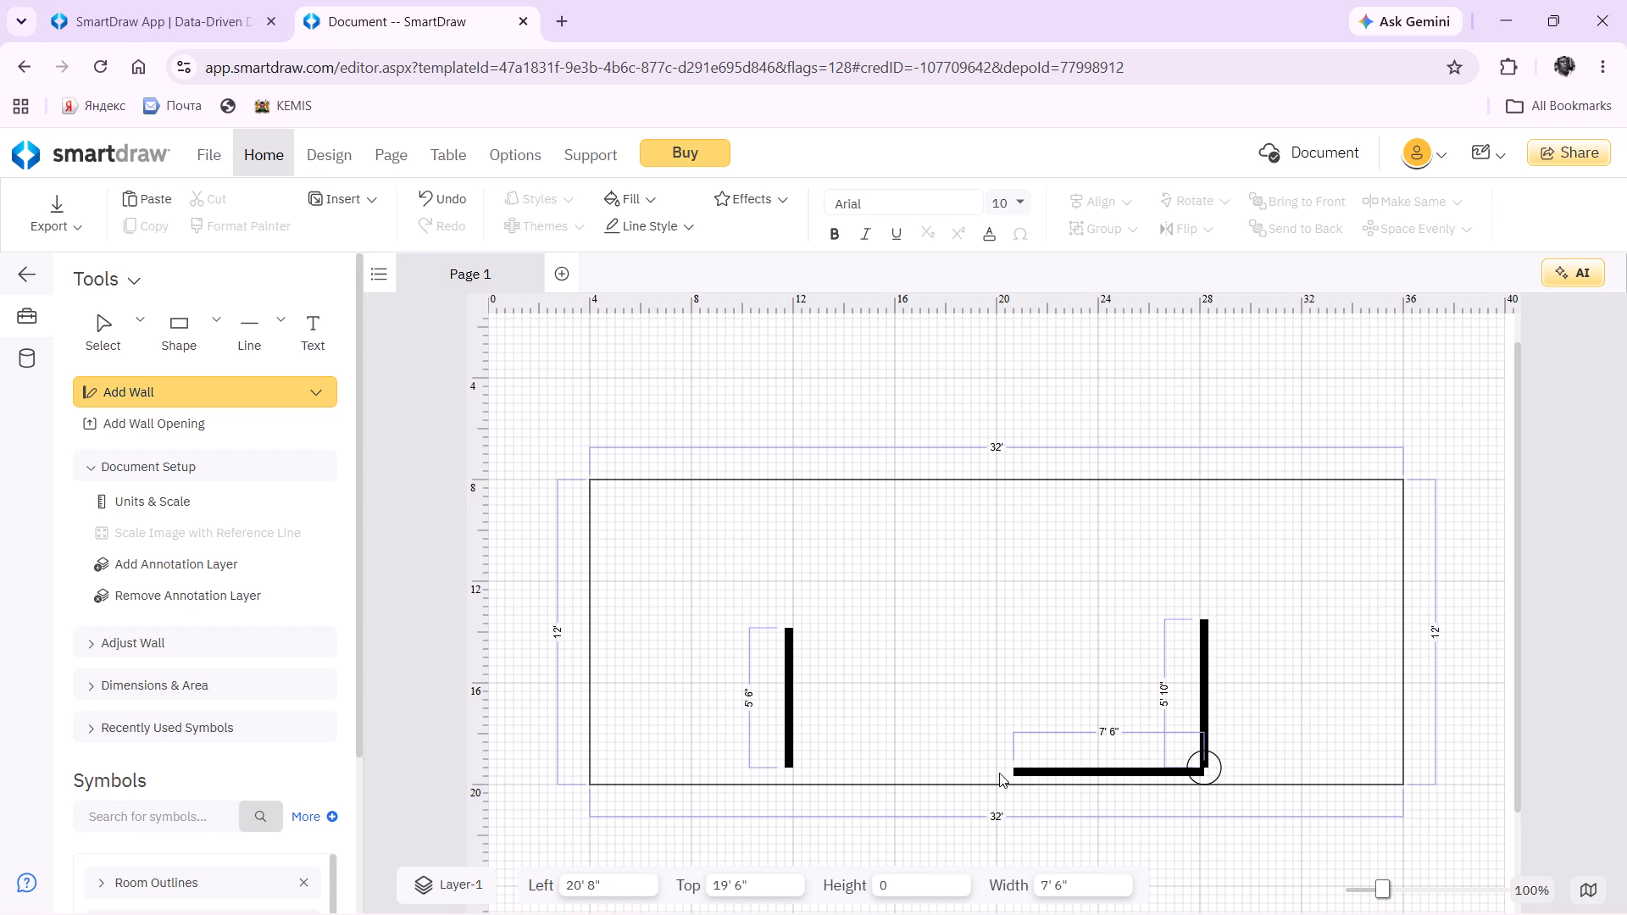
pyautogui.click(790, 760)
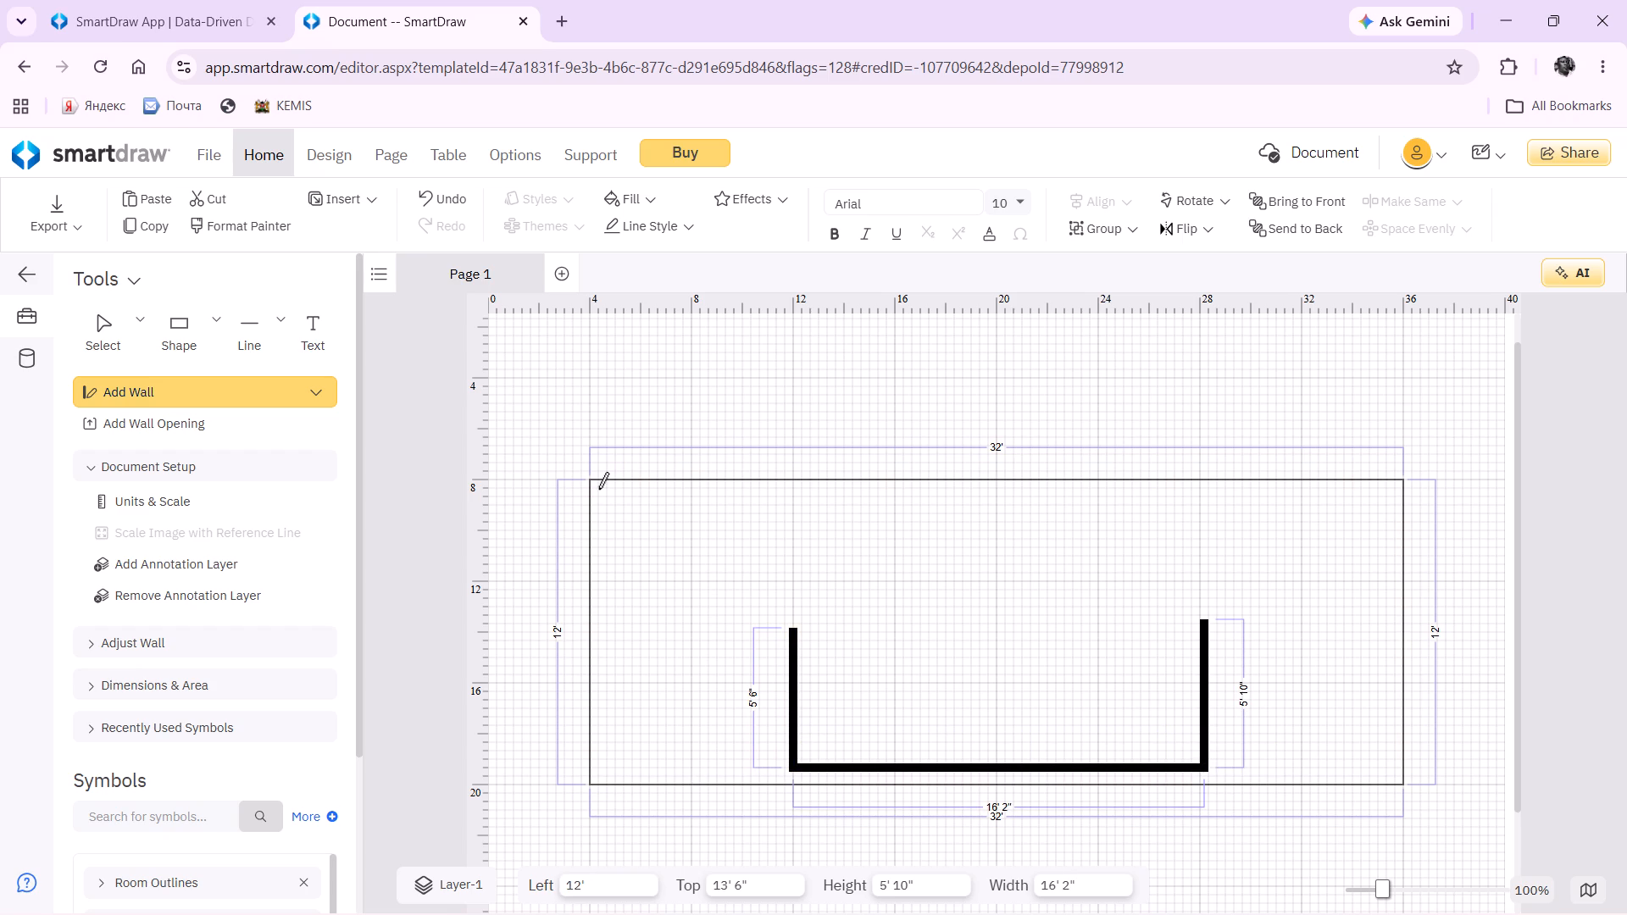
# Draw a 6' vertical wall along the lower half of the outline's left edge, from its midpoint to the bottom corner.
pyautogui.moveTo(592, 484); pyautogui.dragTo(590, 474)
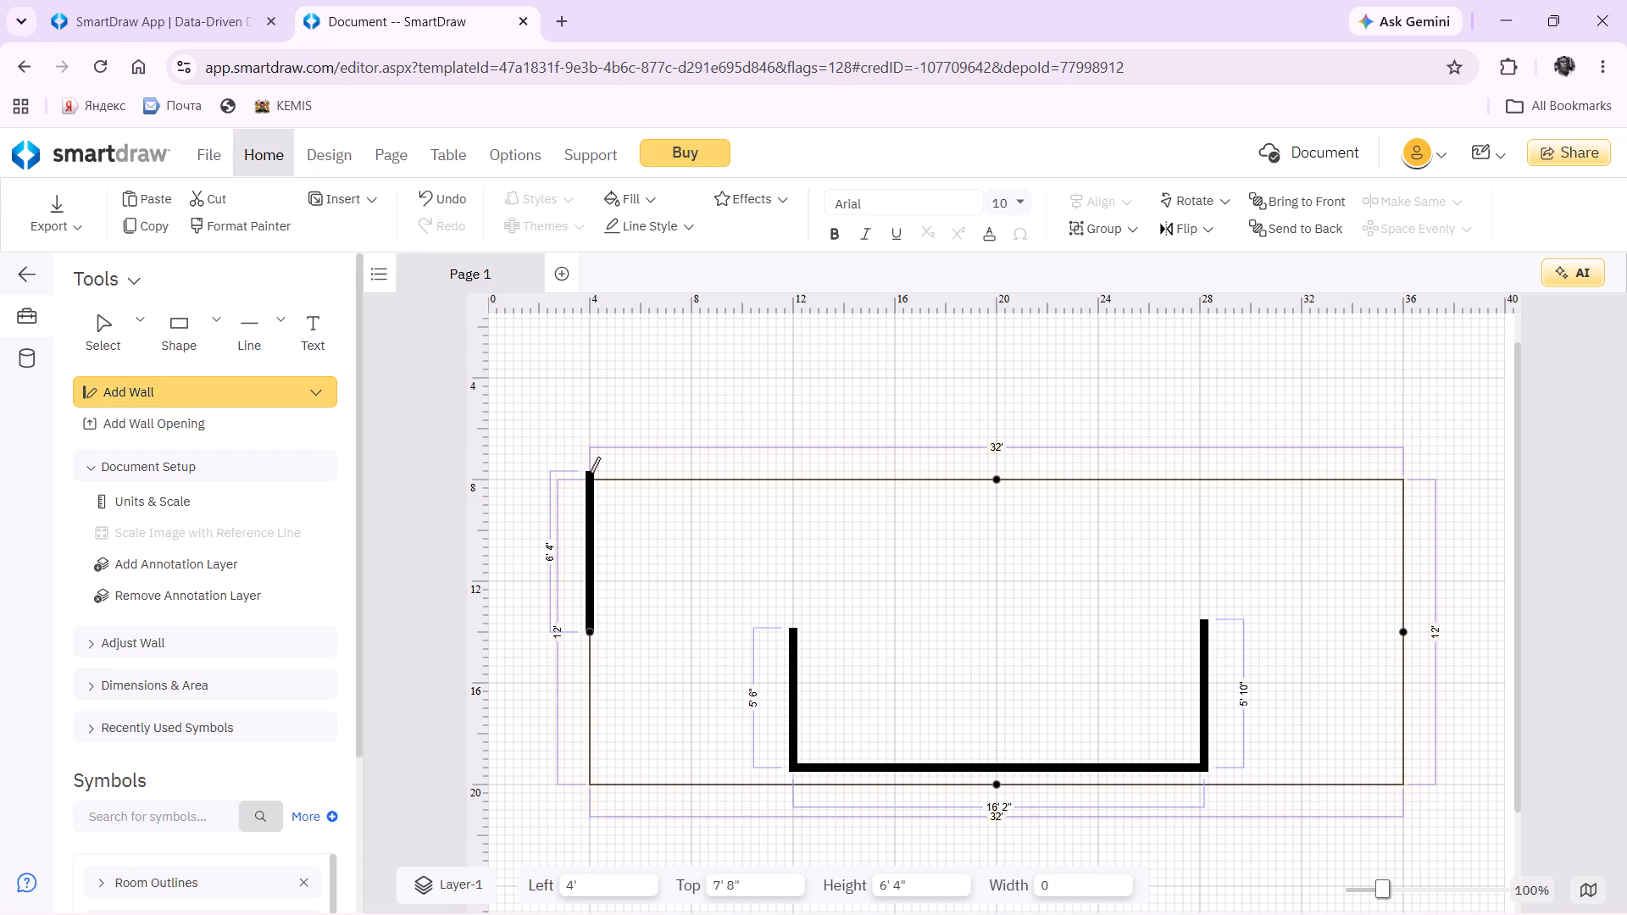
pyautogui.moveTo(590, 474); pyautogui.dragTo(592, 774)
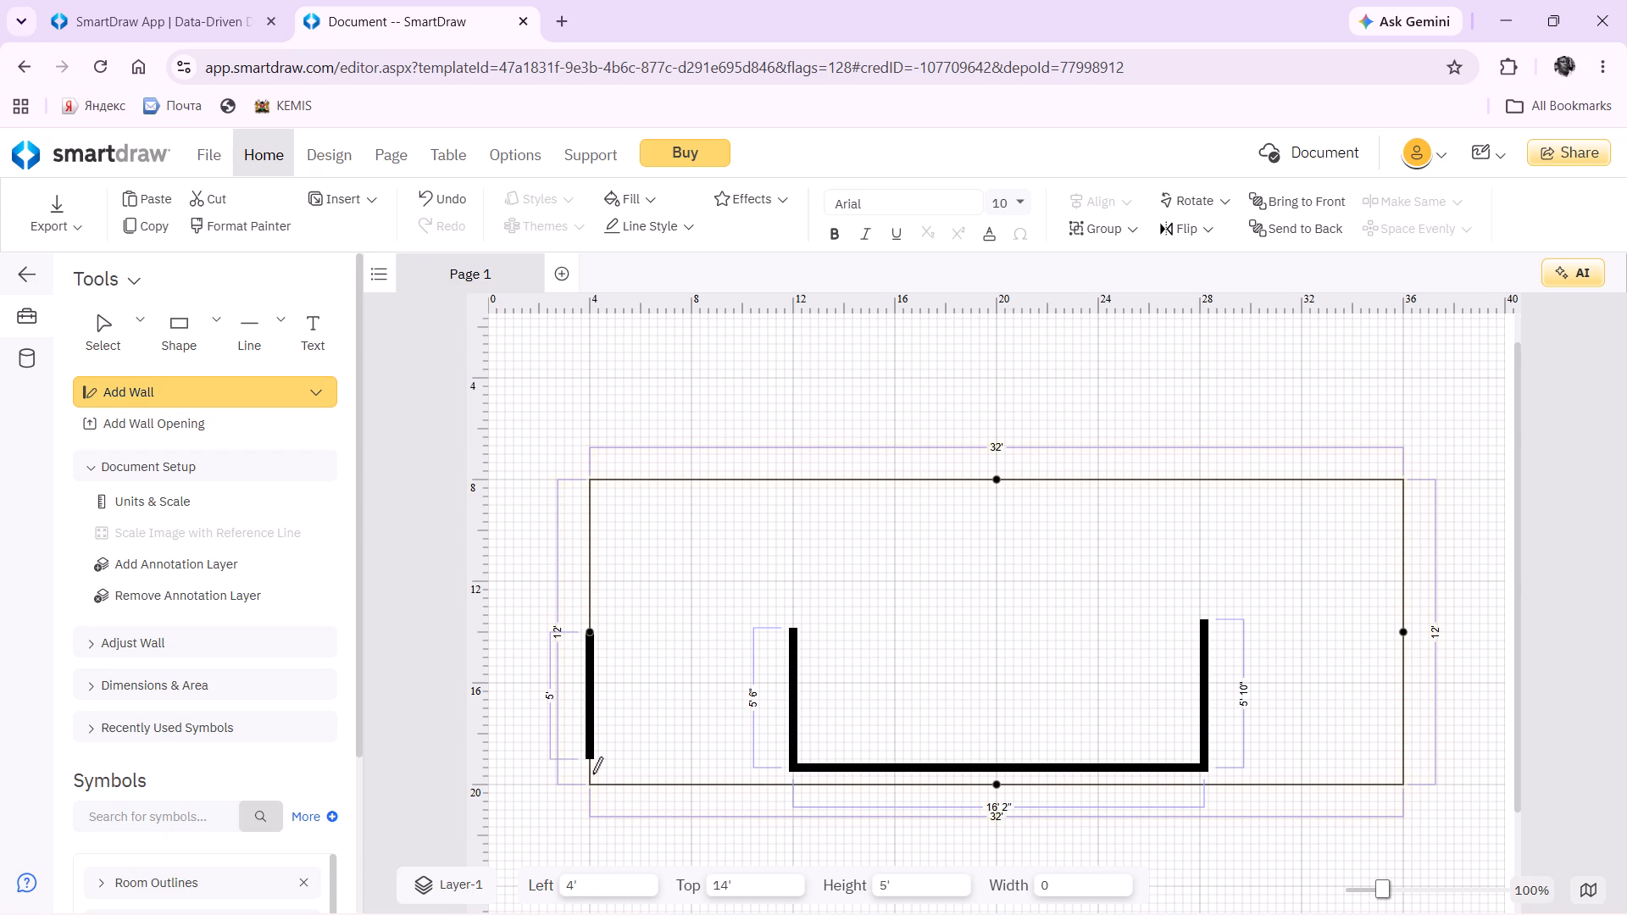
pyautogui.moveTo(592, 774); pyautogui.dragTo(593, 783)
# Draw an 8' horizontal wall from the left edge's midpoint to the top of the first vertical interior wall.
pyautogui.click(591, 484)
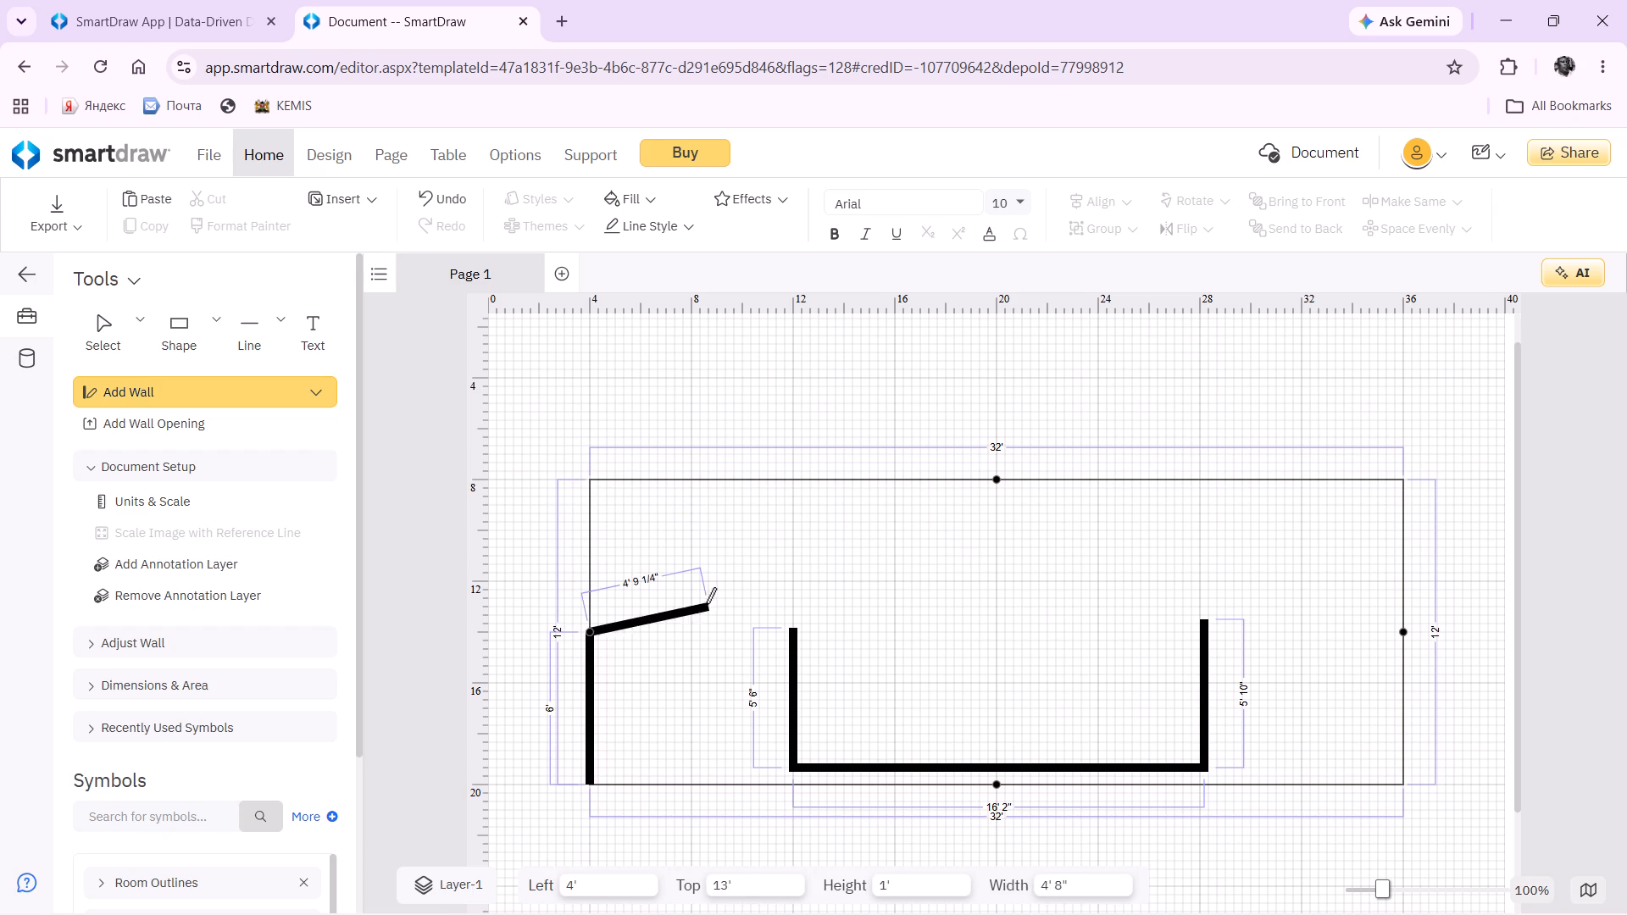
pyautogui.click(791, 630)
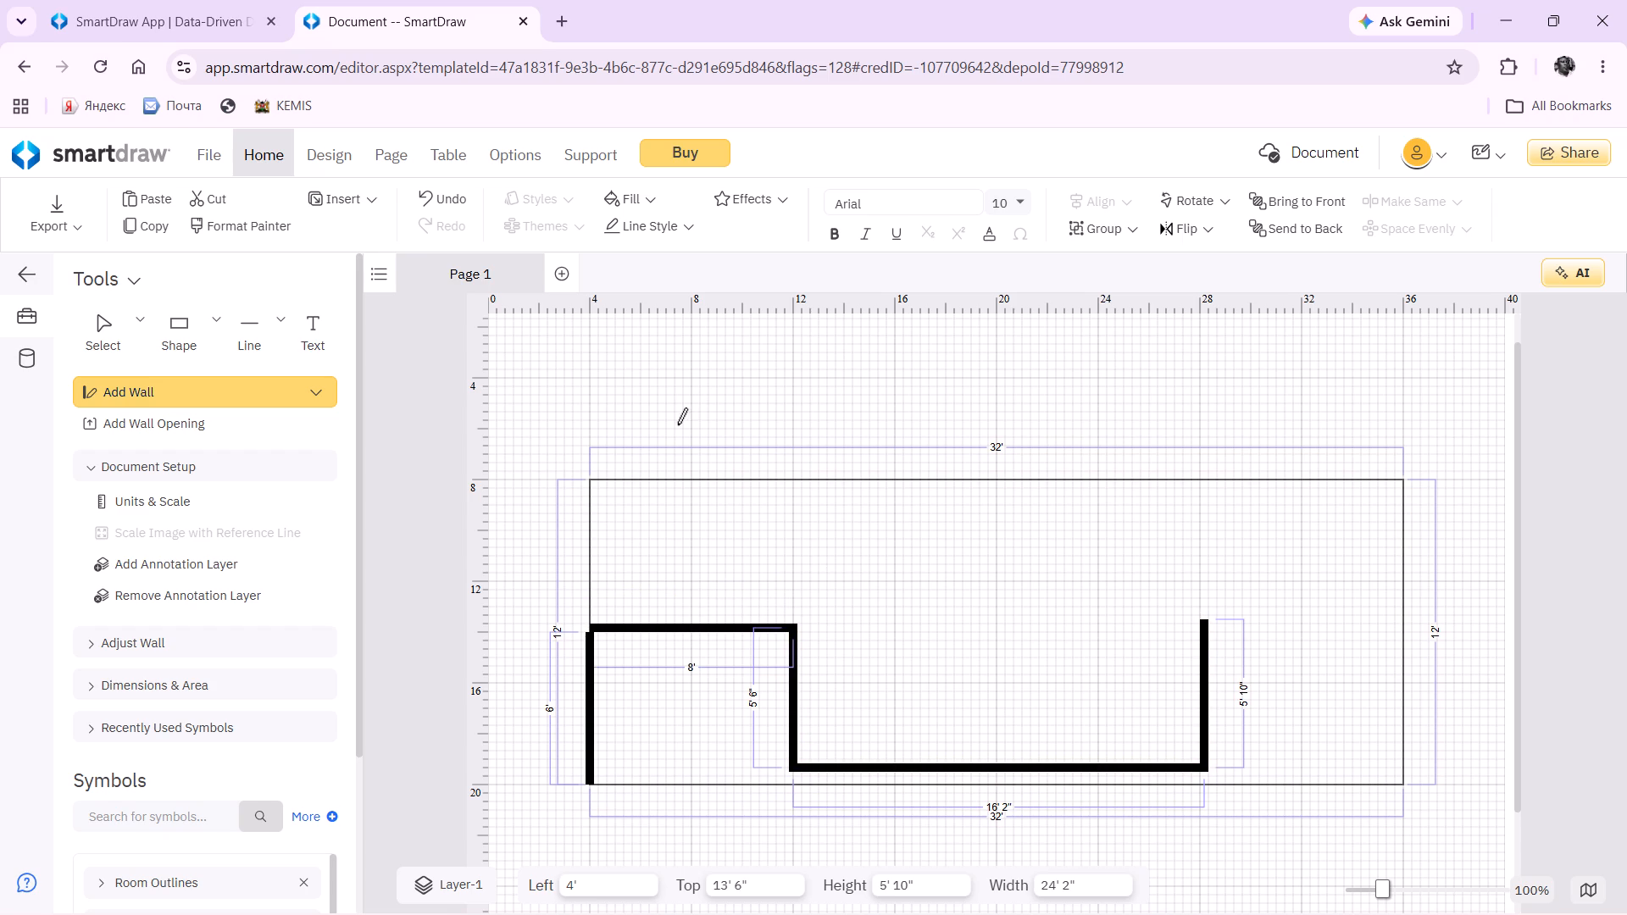
# Draw a wall about 5' 10" long along the upper half of the outline's left edge, between the top corner and midpoint.
pyautogui.click(586, 485)
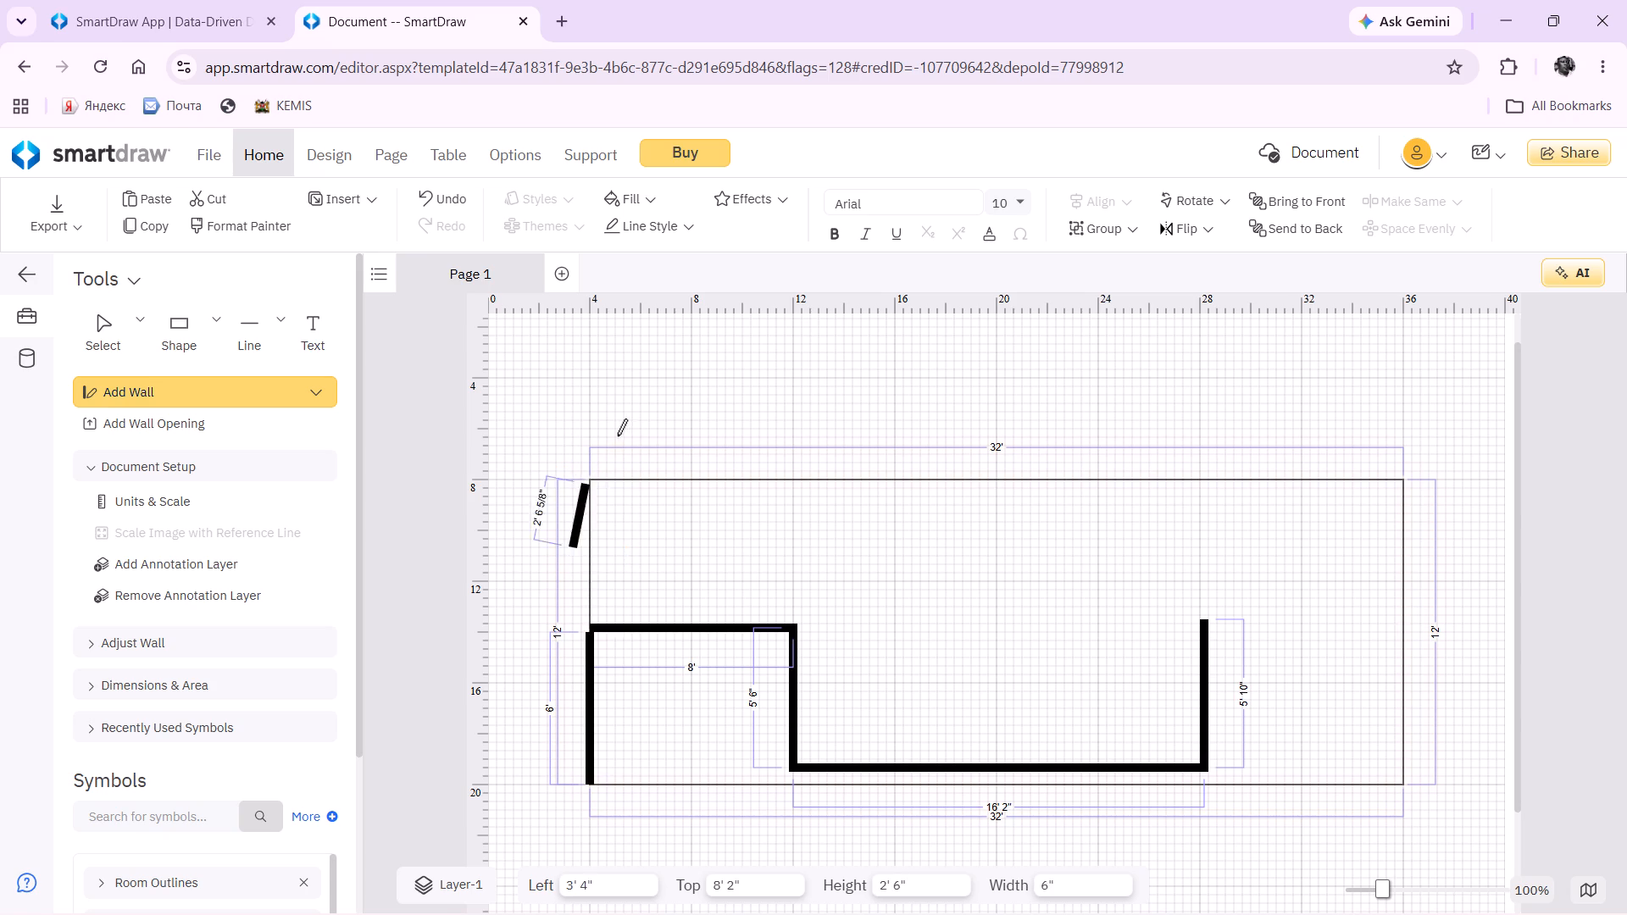
pyautogui.click(597, 548)
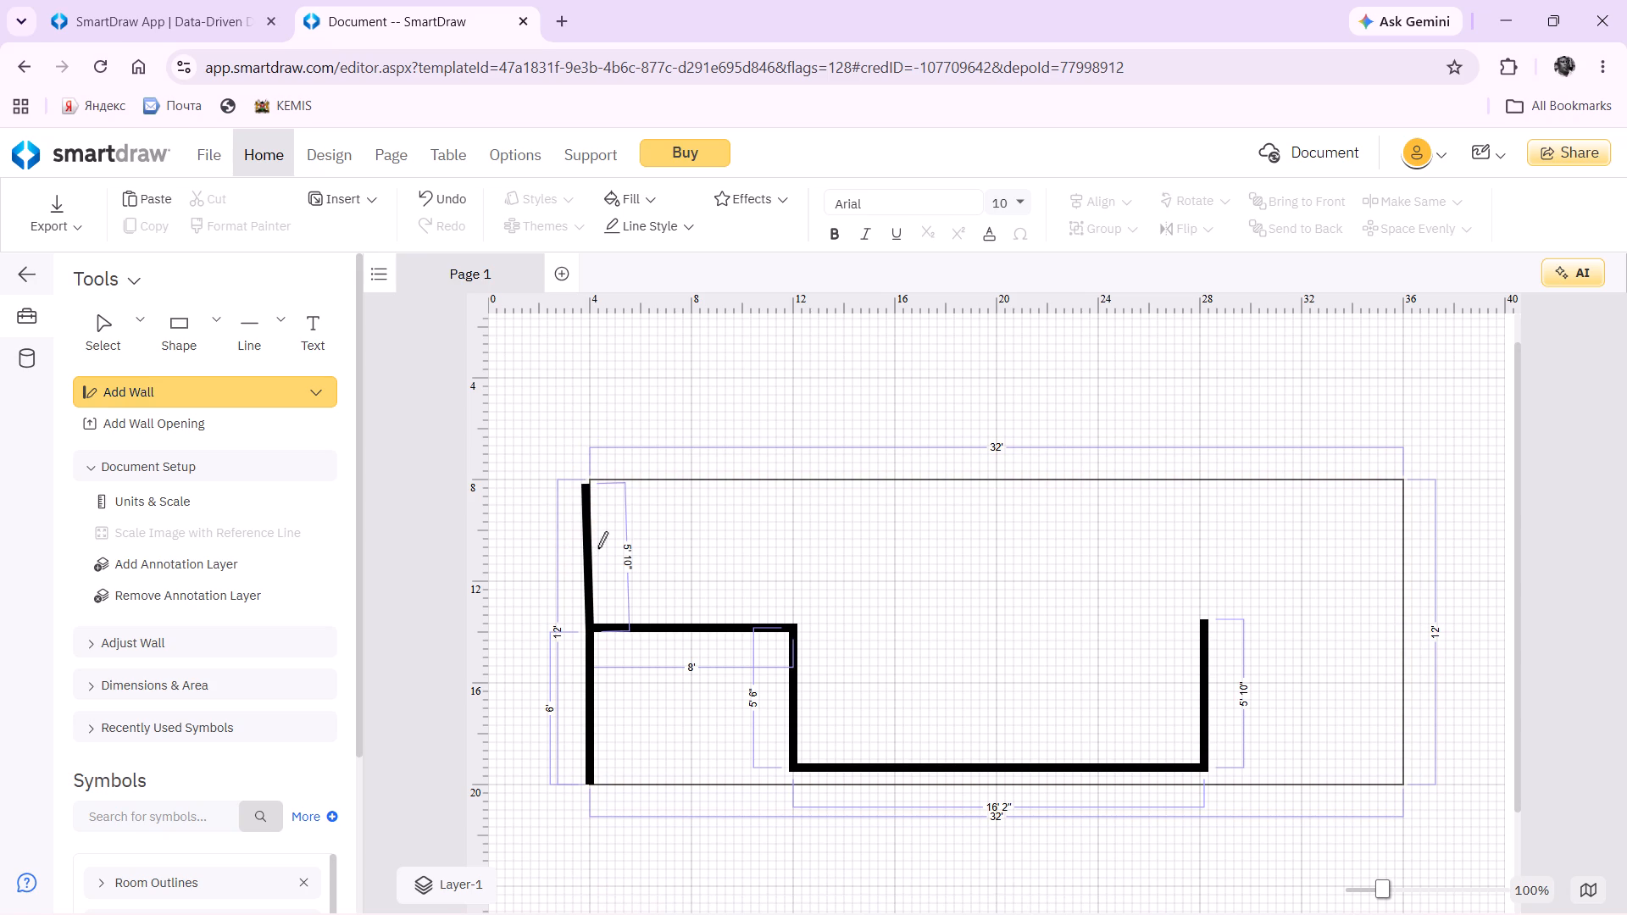
pyautogui.hotkey('ctrl', 'z')
# Draw two wall segments along the outline's right edge, 6' for the upper half and about 6' 2" for the lower half.
pyautogui.click(1399, 481)
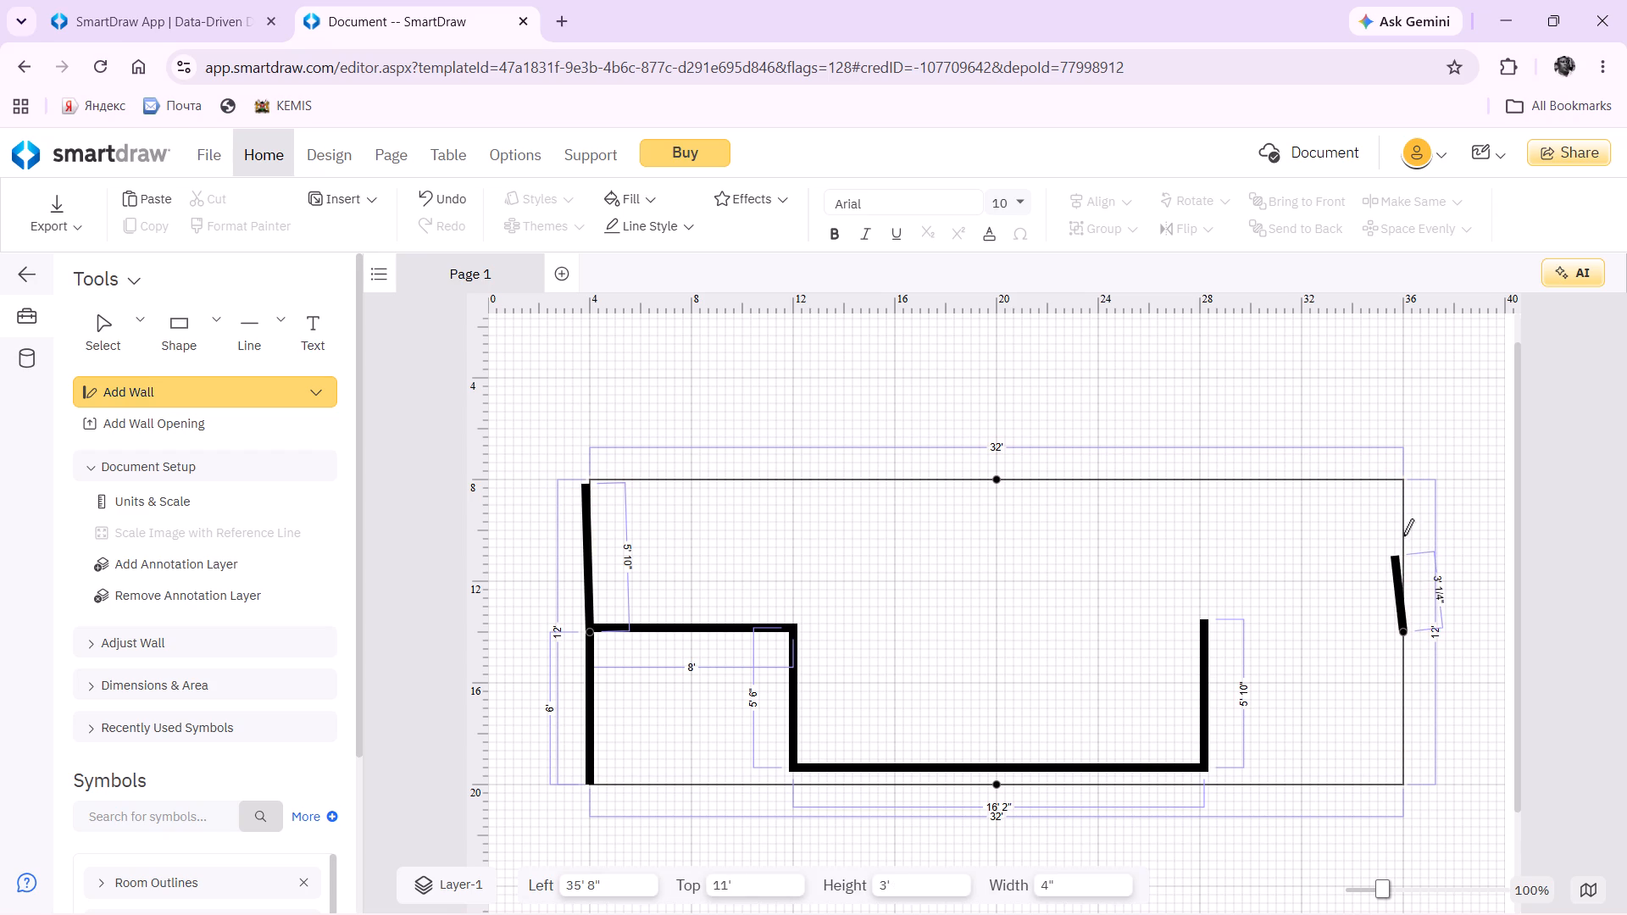
pyautogui.click(1401, 482)
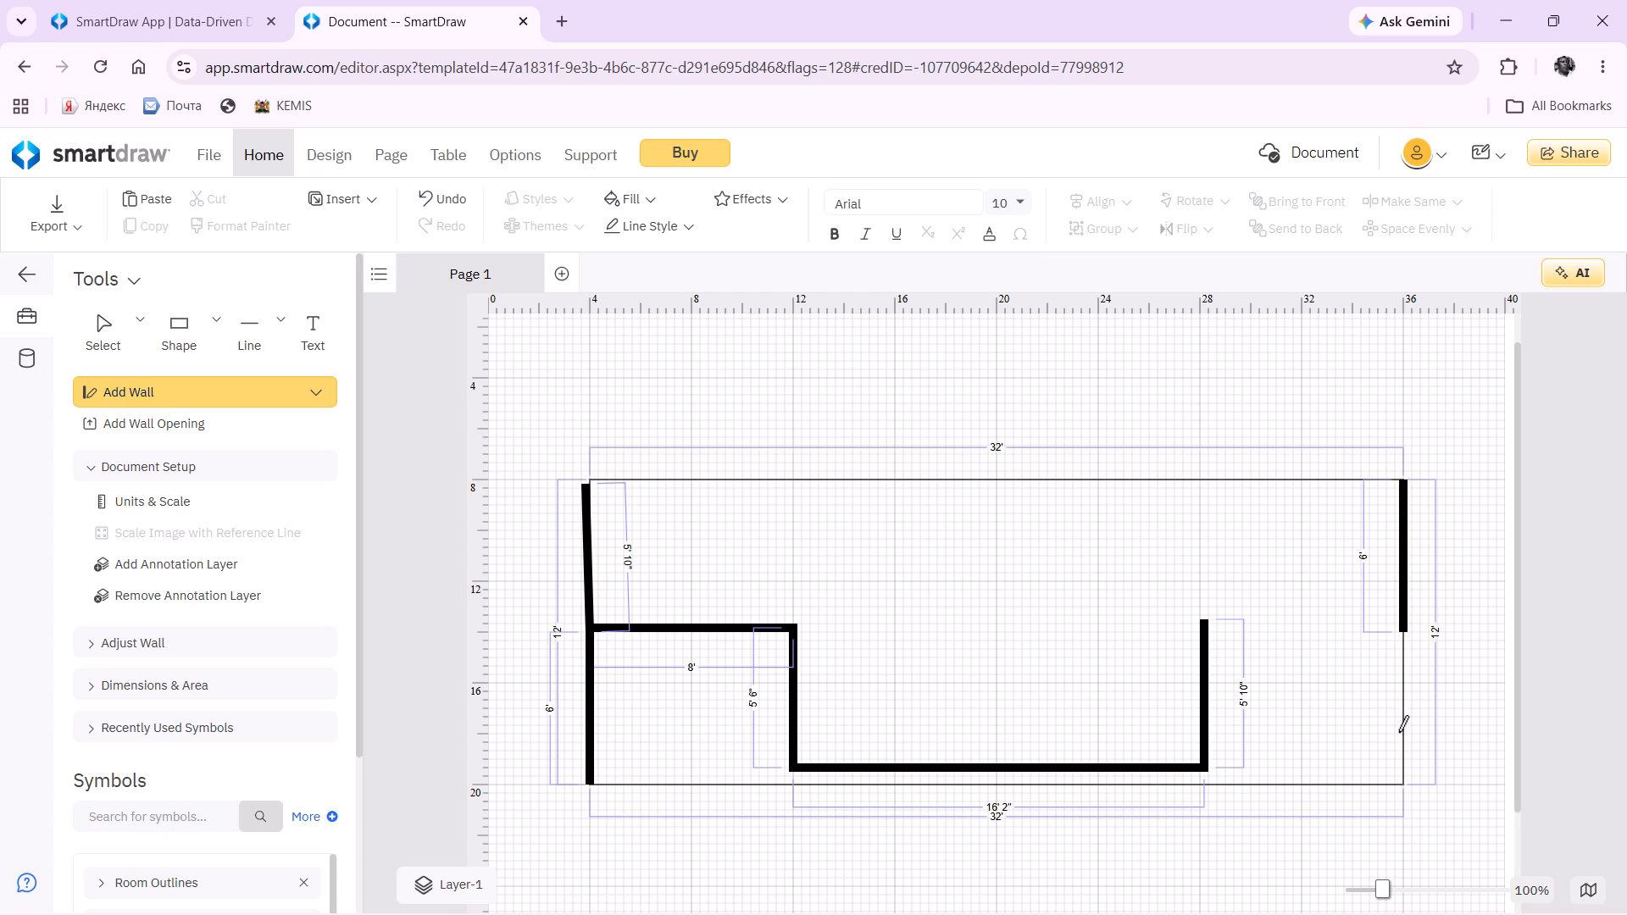
pyautogui.click(1402, 785)
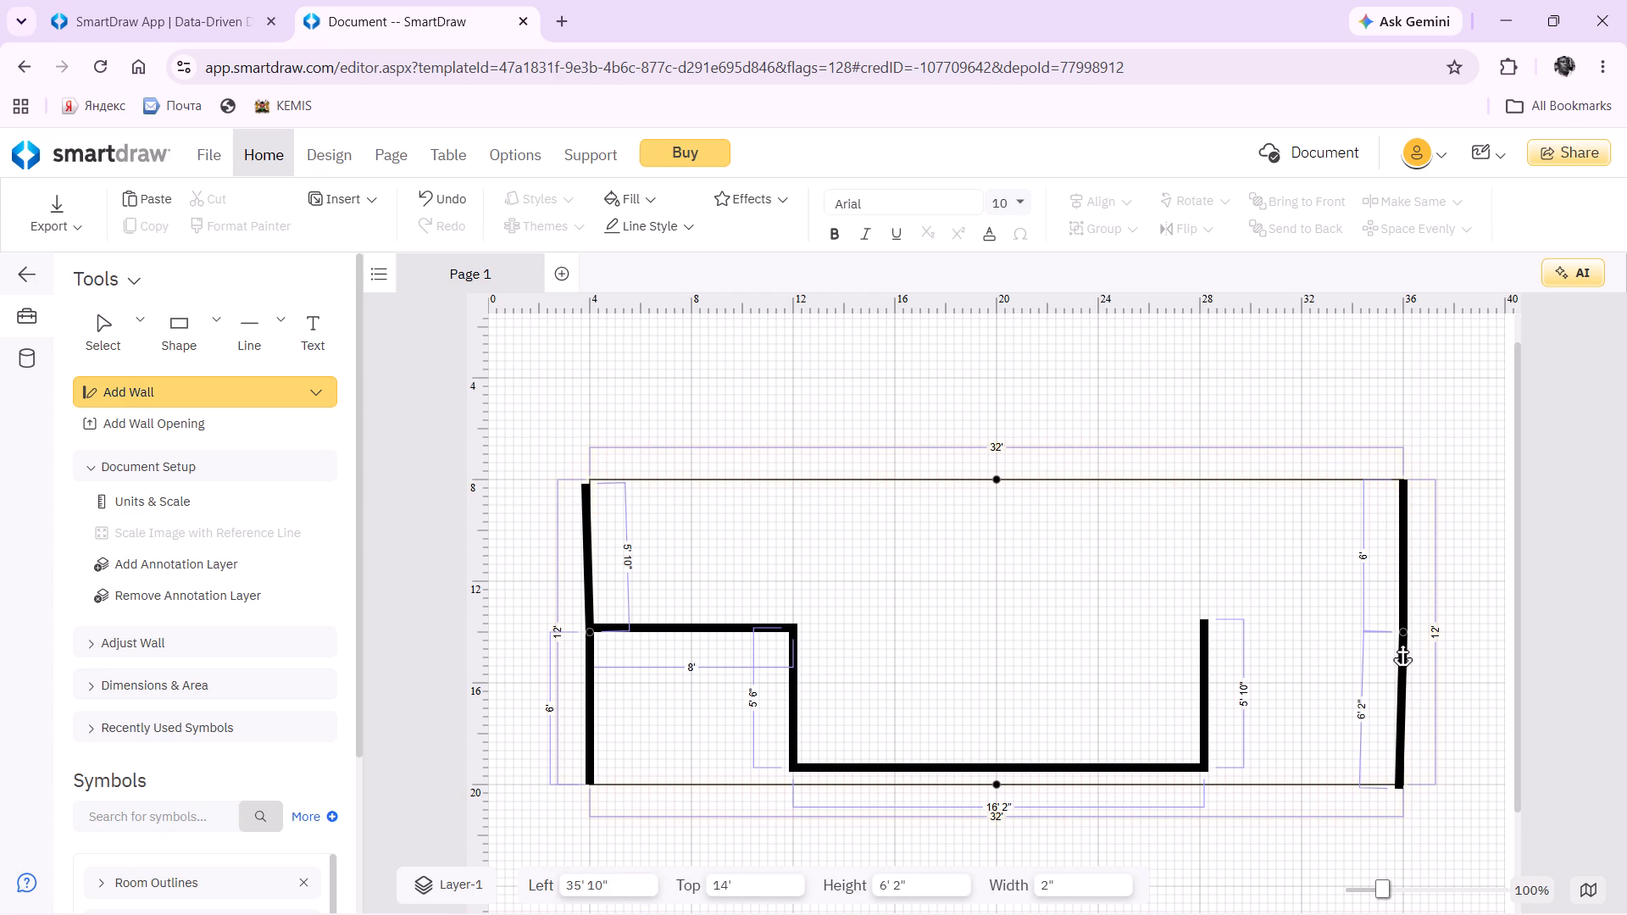
pyautogui.click(1402, 641)
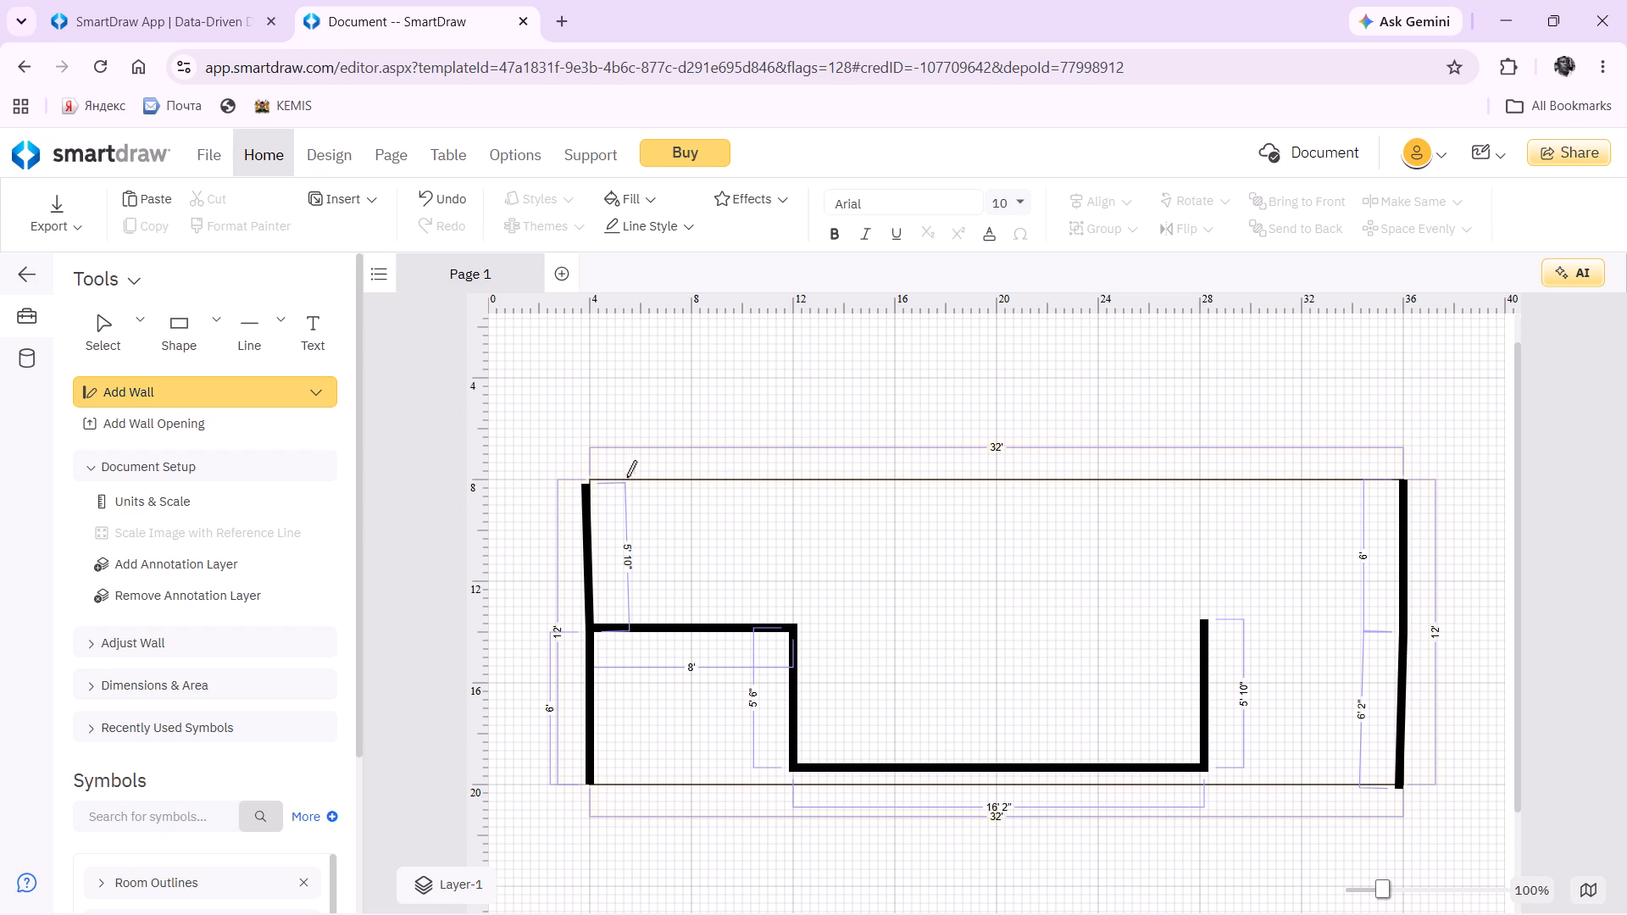
# Draw a wall about 16' 2" long along the outline's top edge, from the left corner to the midpoint.
pyautogui.click(586, 480)
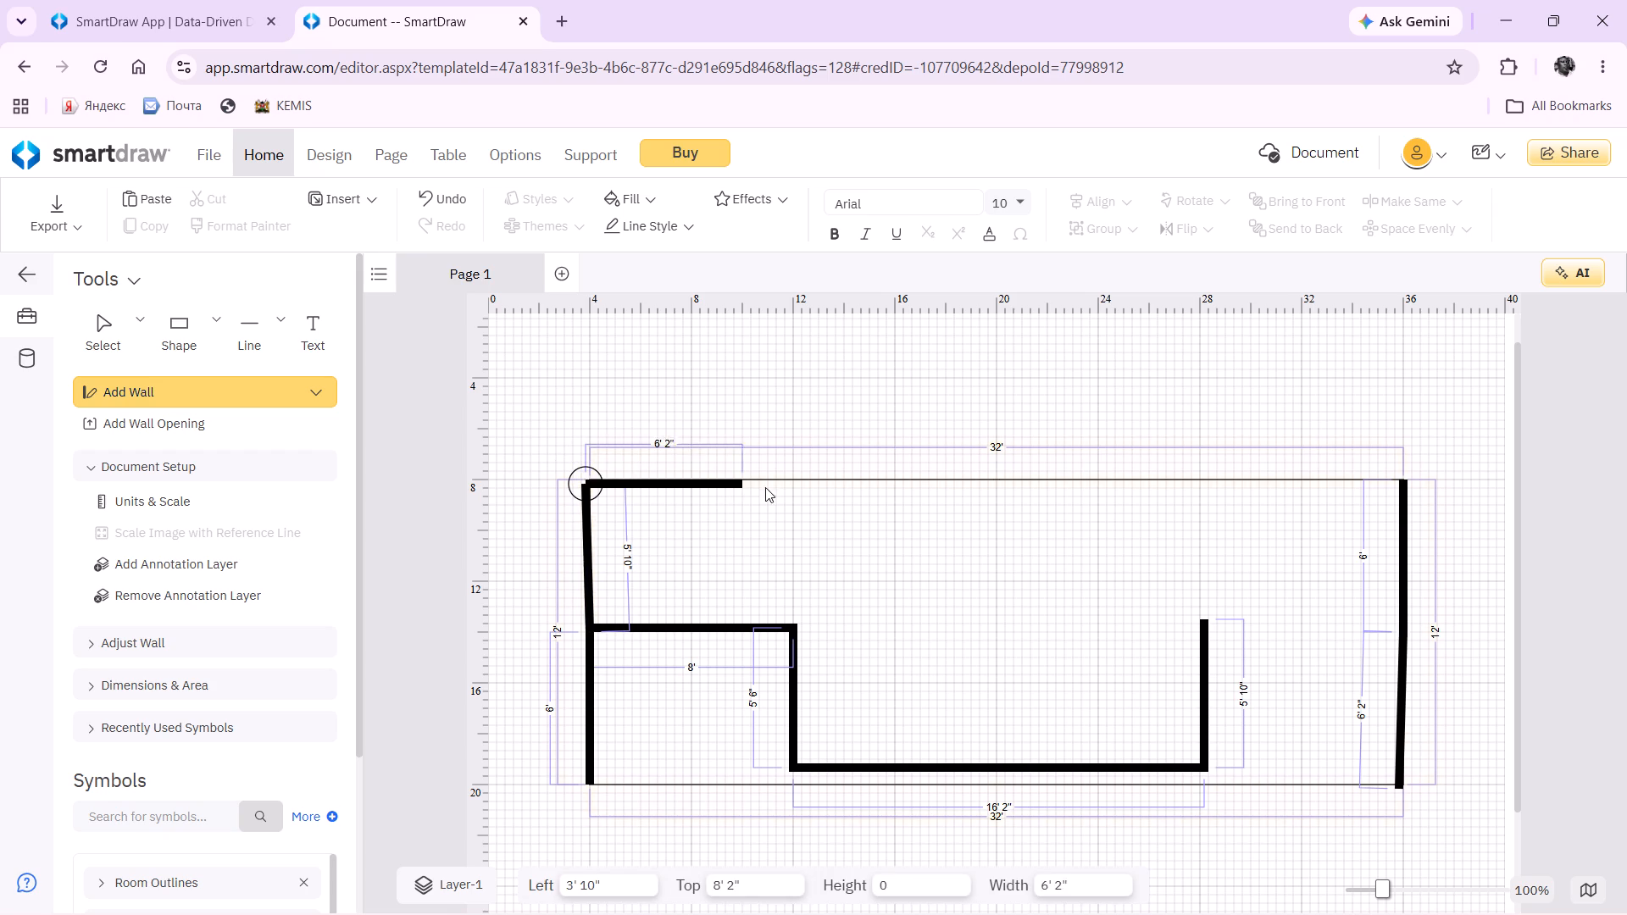
pyautogui.click(802, 491)
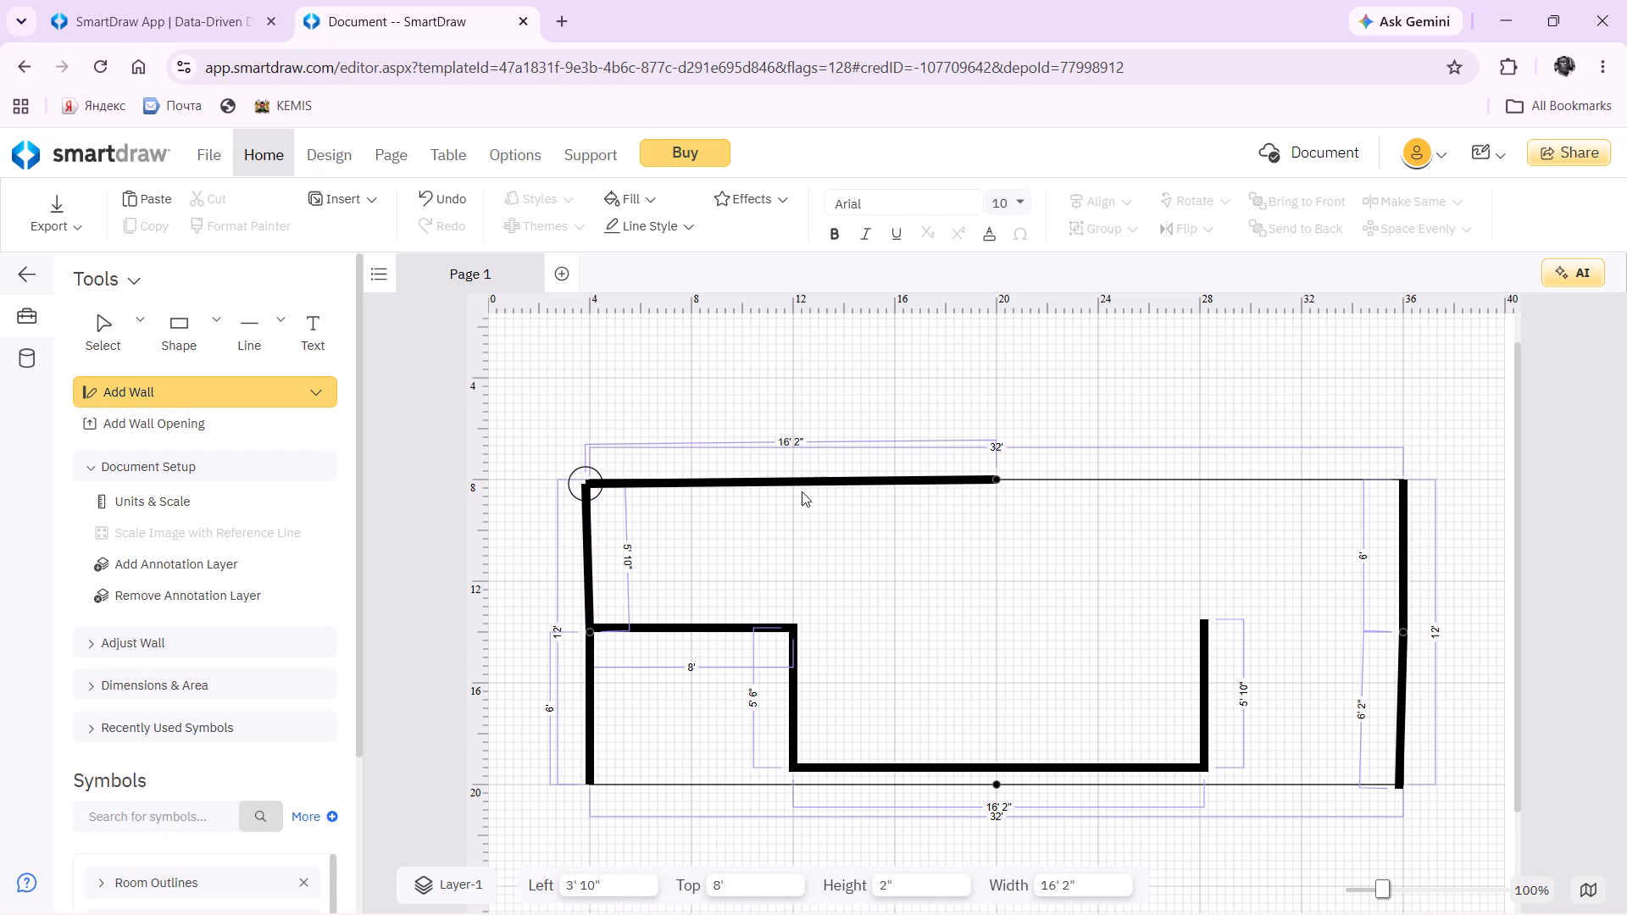
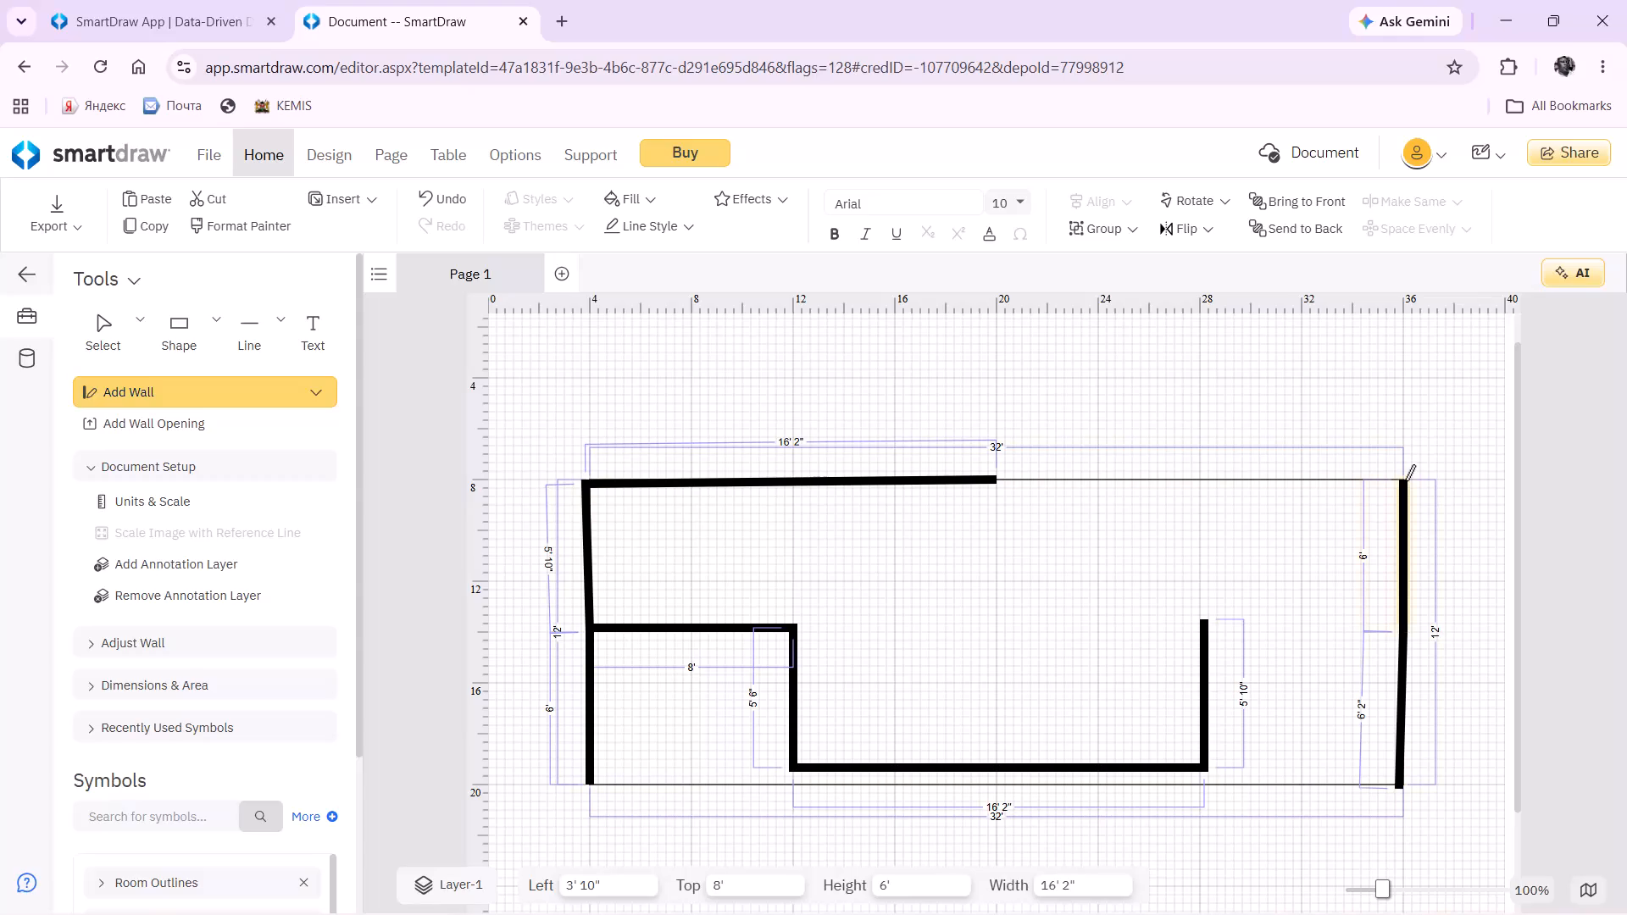
# Draw a wall about 16' 2" long along the outline's top edge, between the midpoint and the right corner.
pyautogui.click(1405, 481)
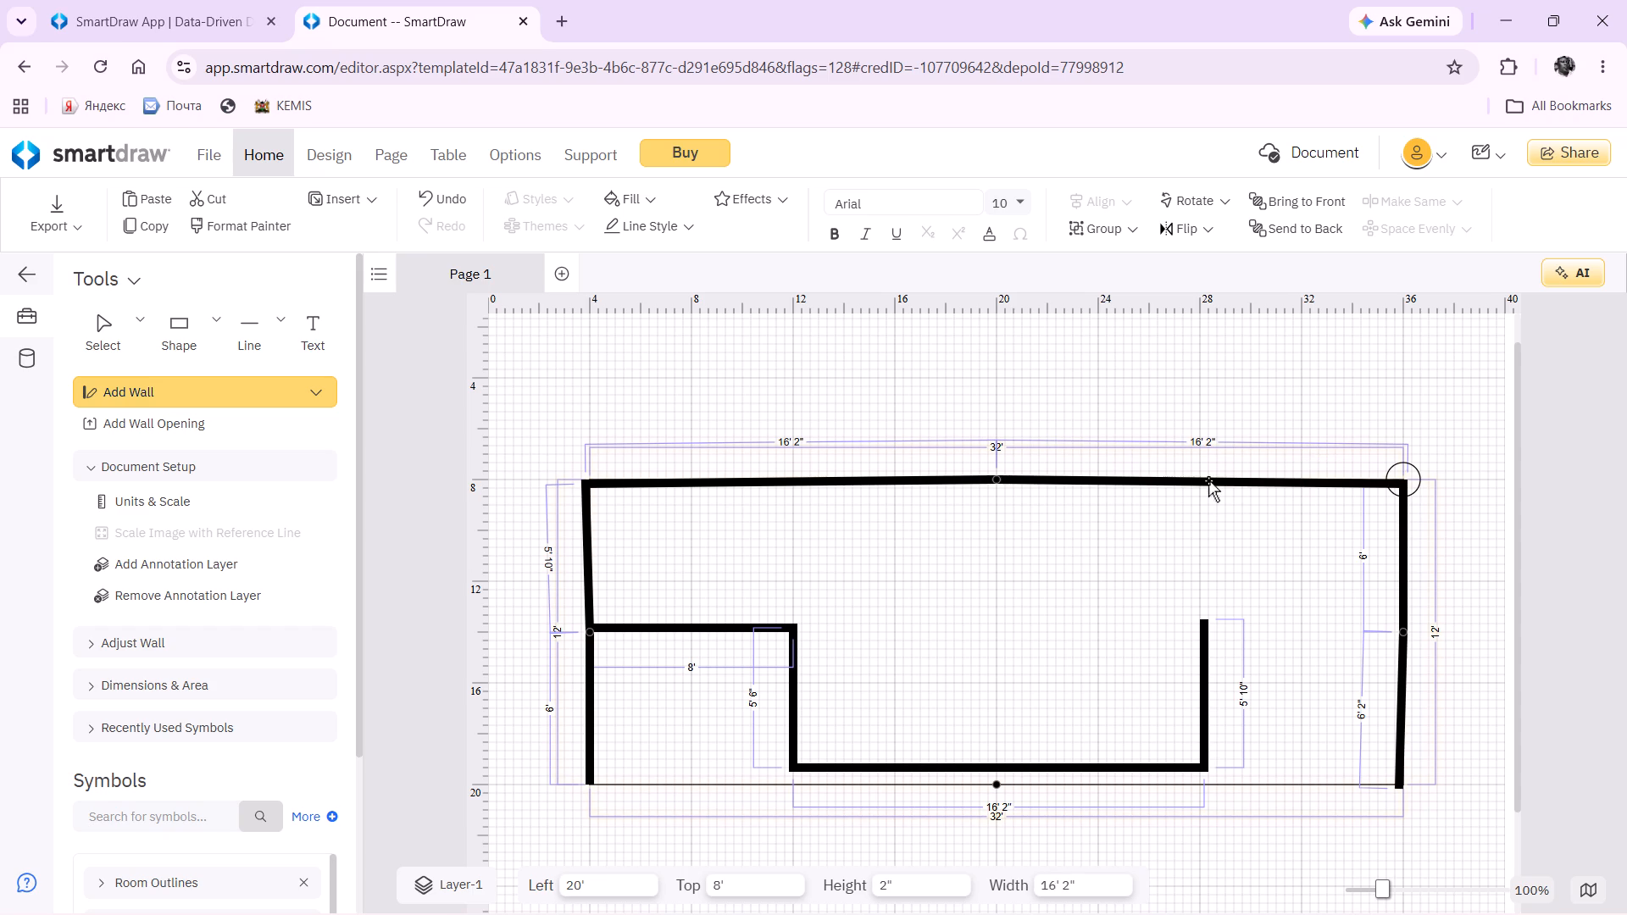
pyautogui.click(1108, 483)
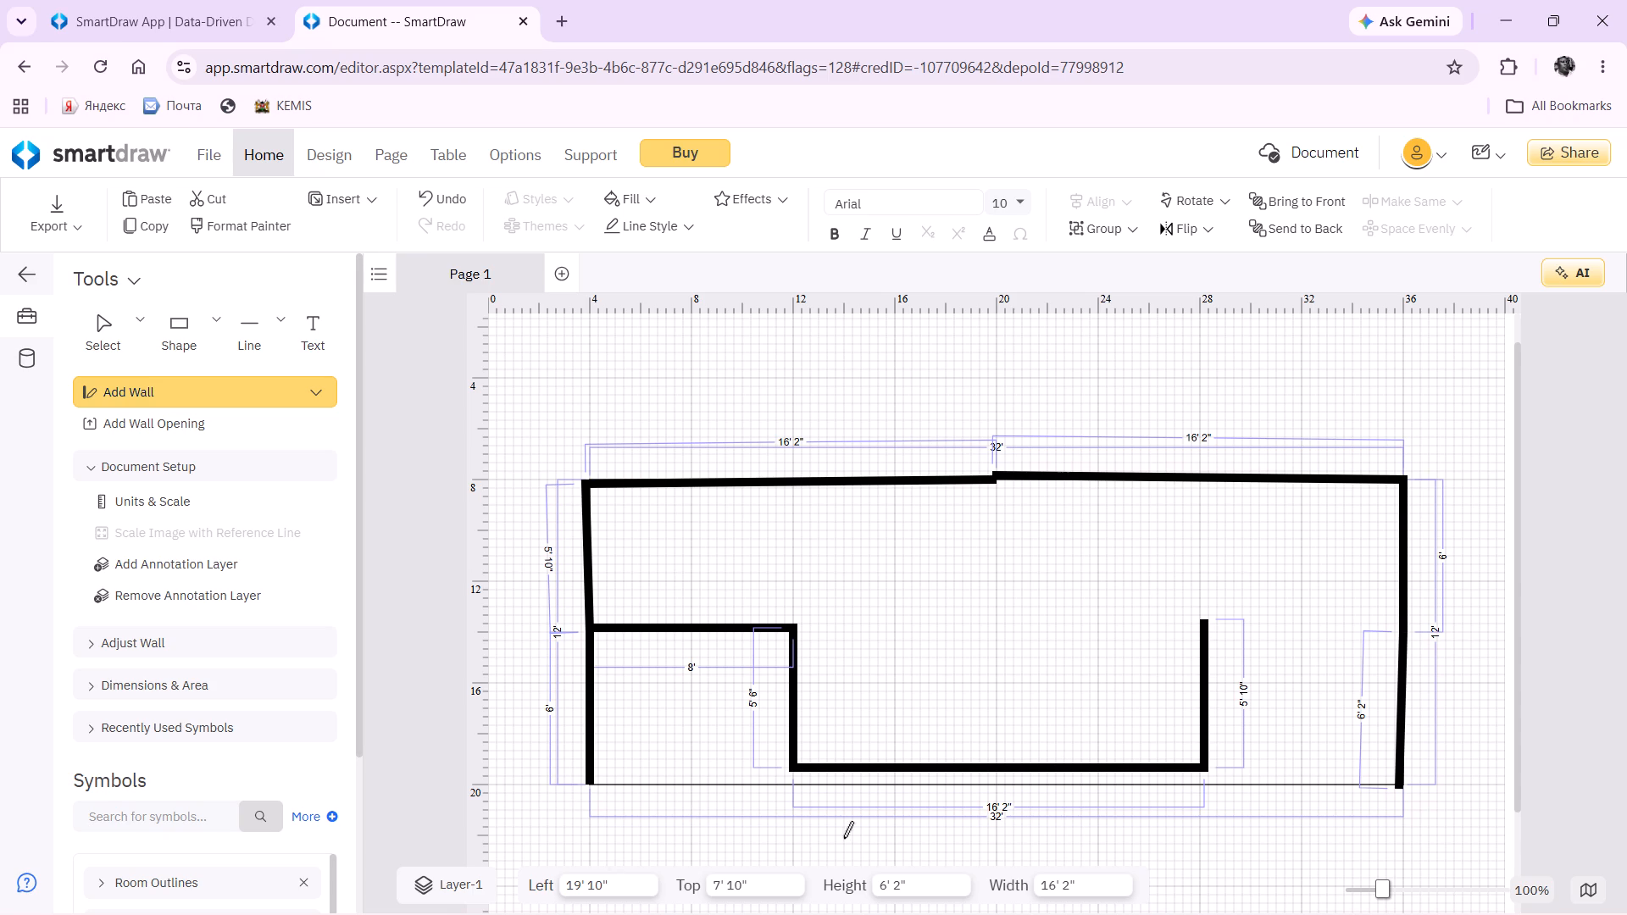
# Draw a wall about 31' 6" long along the outline's bottom edge, from the left corner to the right-hand wall.
pyautogui.click(592, 784)
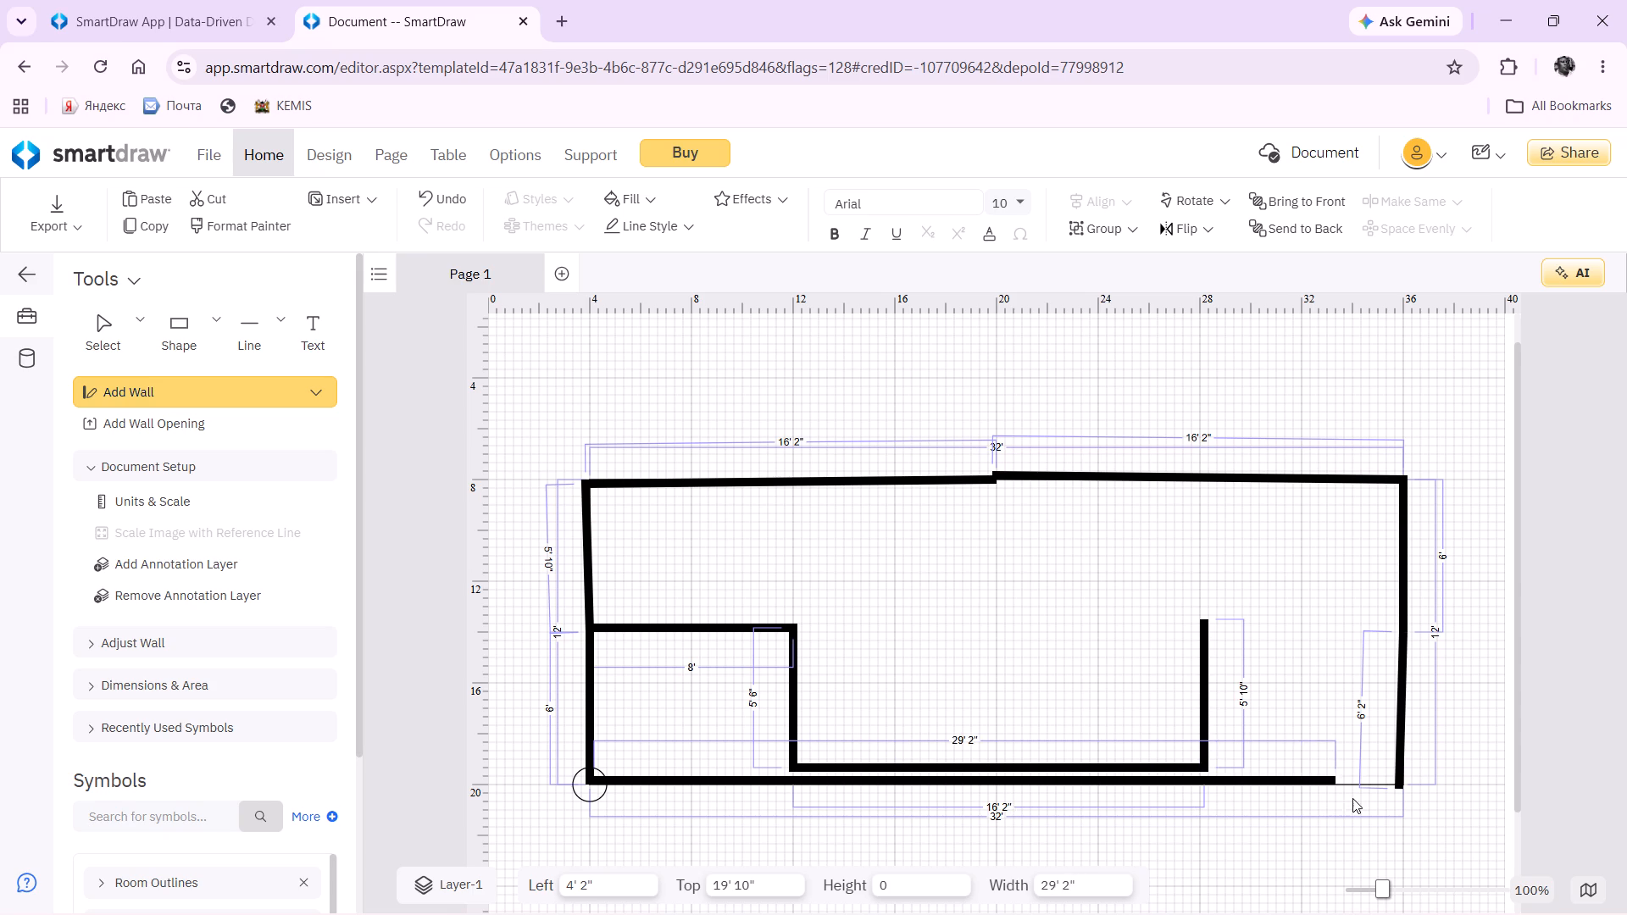
pyautogui.click(1394, 788)
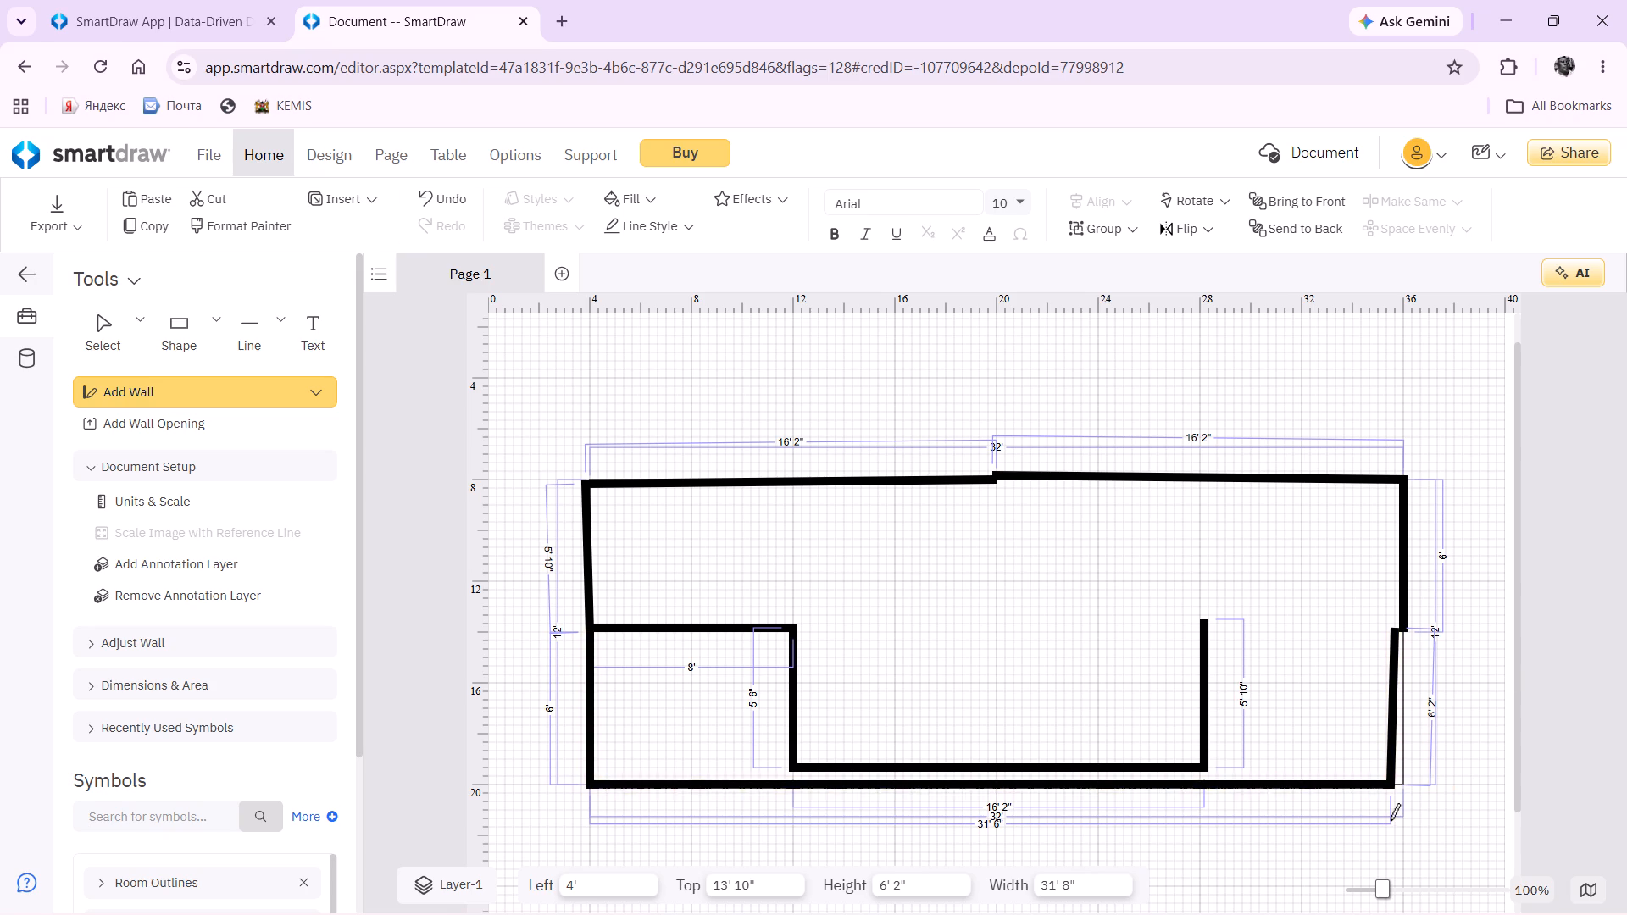
# Draw a short wall about 10" long extending the bottom wall past its right end, and try to undo it.
pyautogui.moveTo(1393, 783); pyautogui.dragTo(1409, 786)
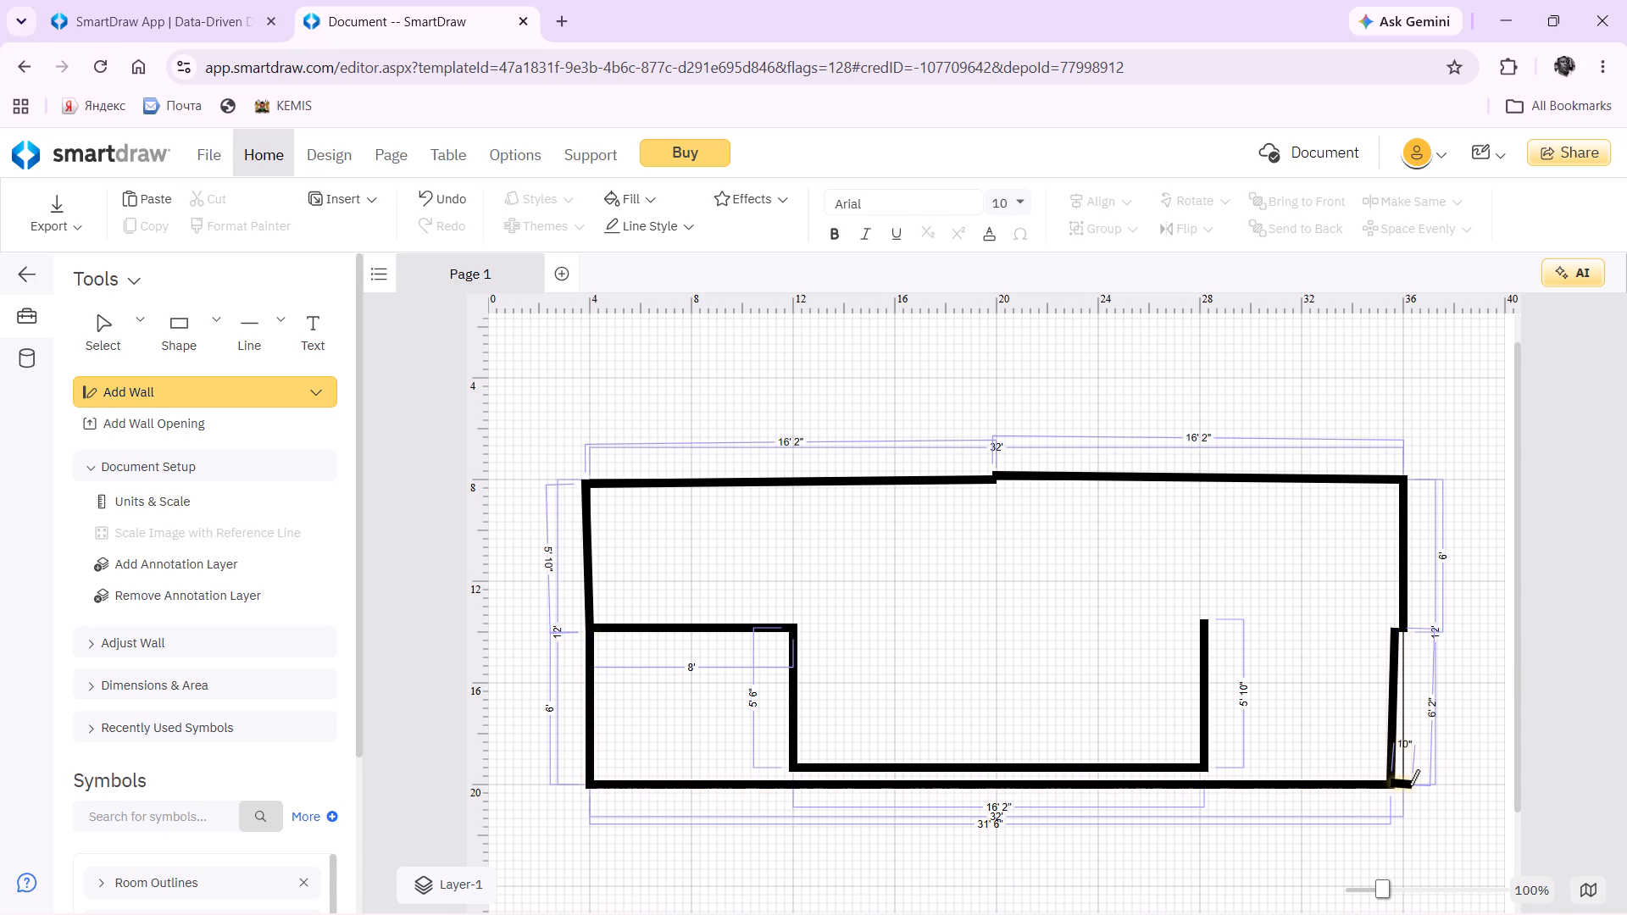
pyautogui.hotkey('ctrl', 'z')
# Draw a near-vertical wall about 3' 6" long inside the lower-right area, with its lower end on the bottom wall.
pyautogui.click(1338, 697)
pyautogui.moveTo(1338, 697); pyautogui.dragTo(1372, 753)
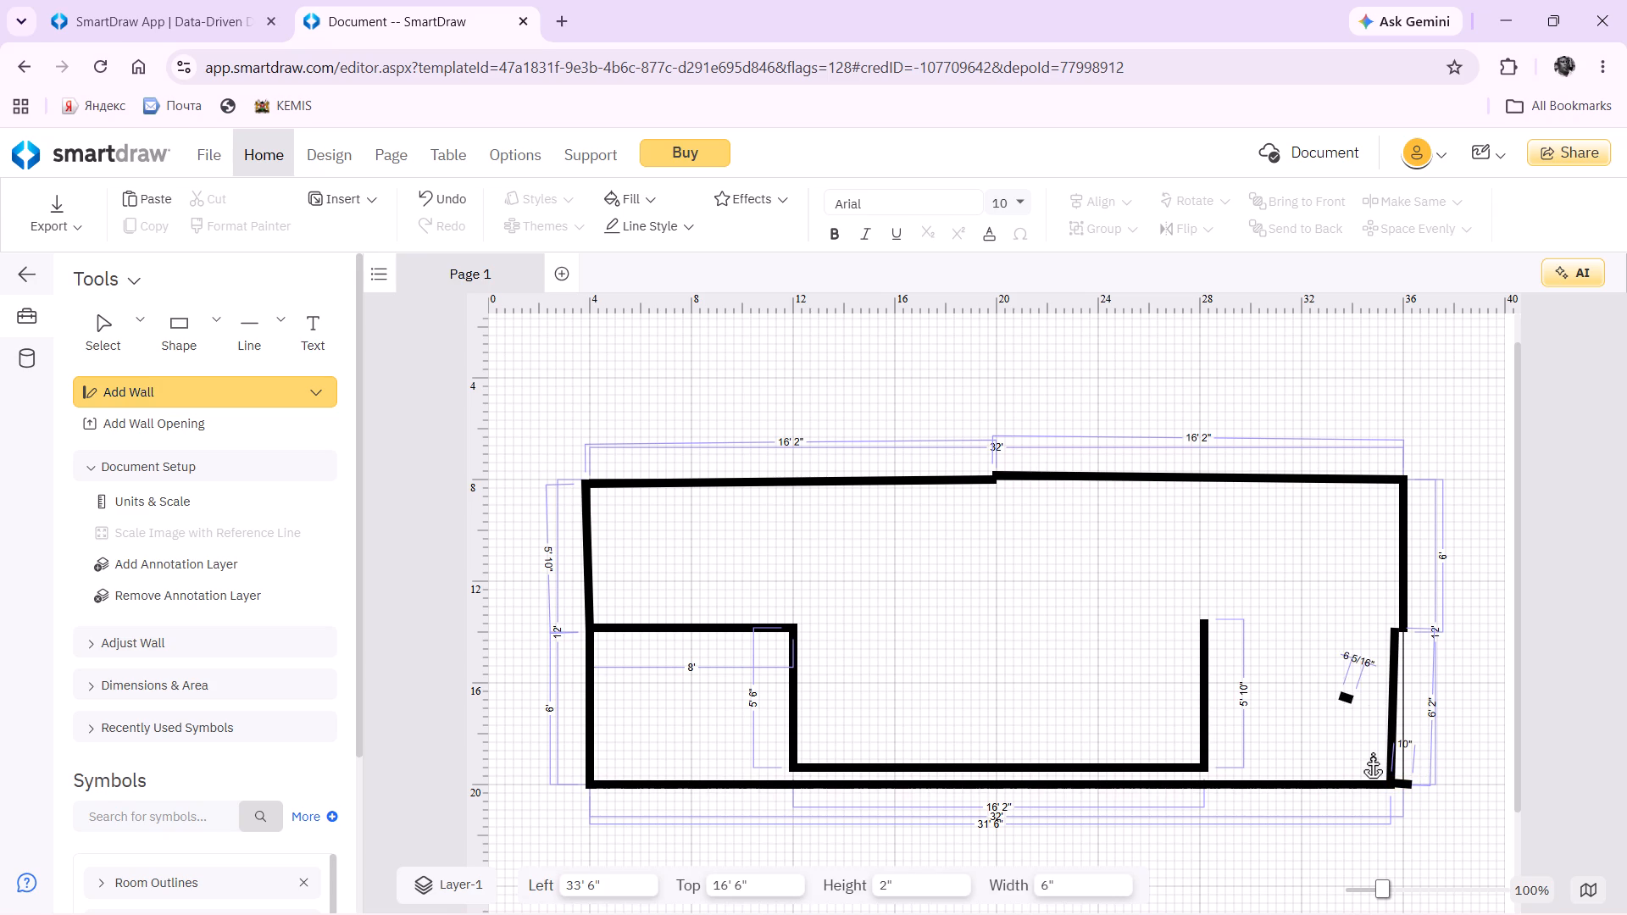
pyautogui.moveTo(1372, 753); pyautogui.dragTo(1343, 773)
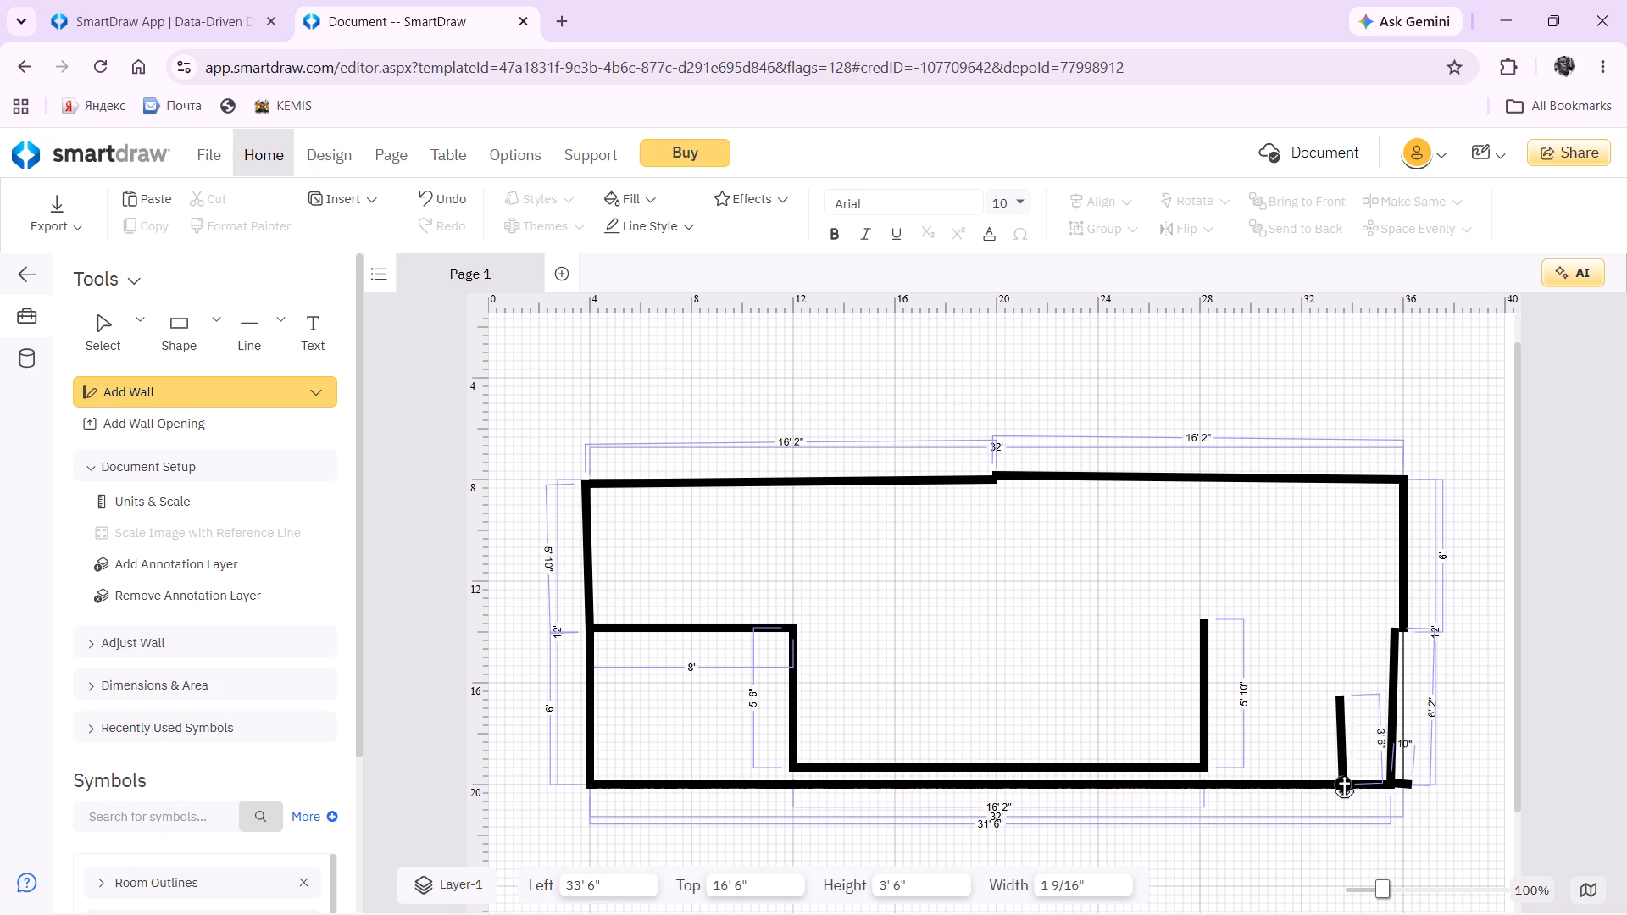
pyautogui.moveTo(1343, 773); pyautogui.dragTo(1342, 773)
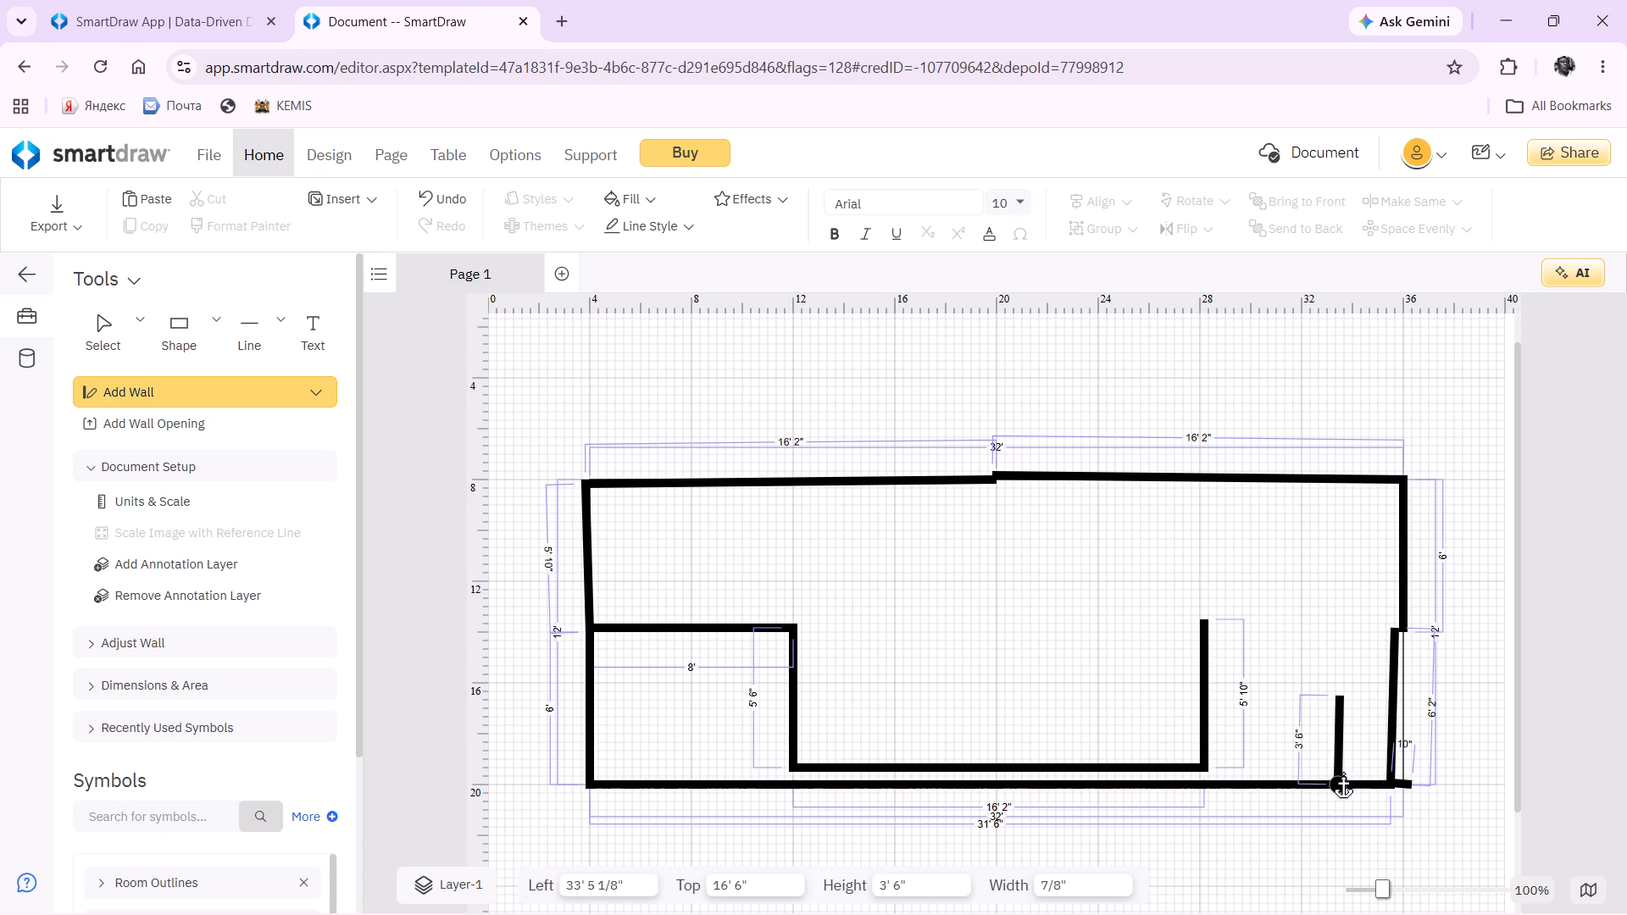
pyautogui.moveTo(1342, 773); pyautogui.dragTo(1343, 779)
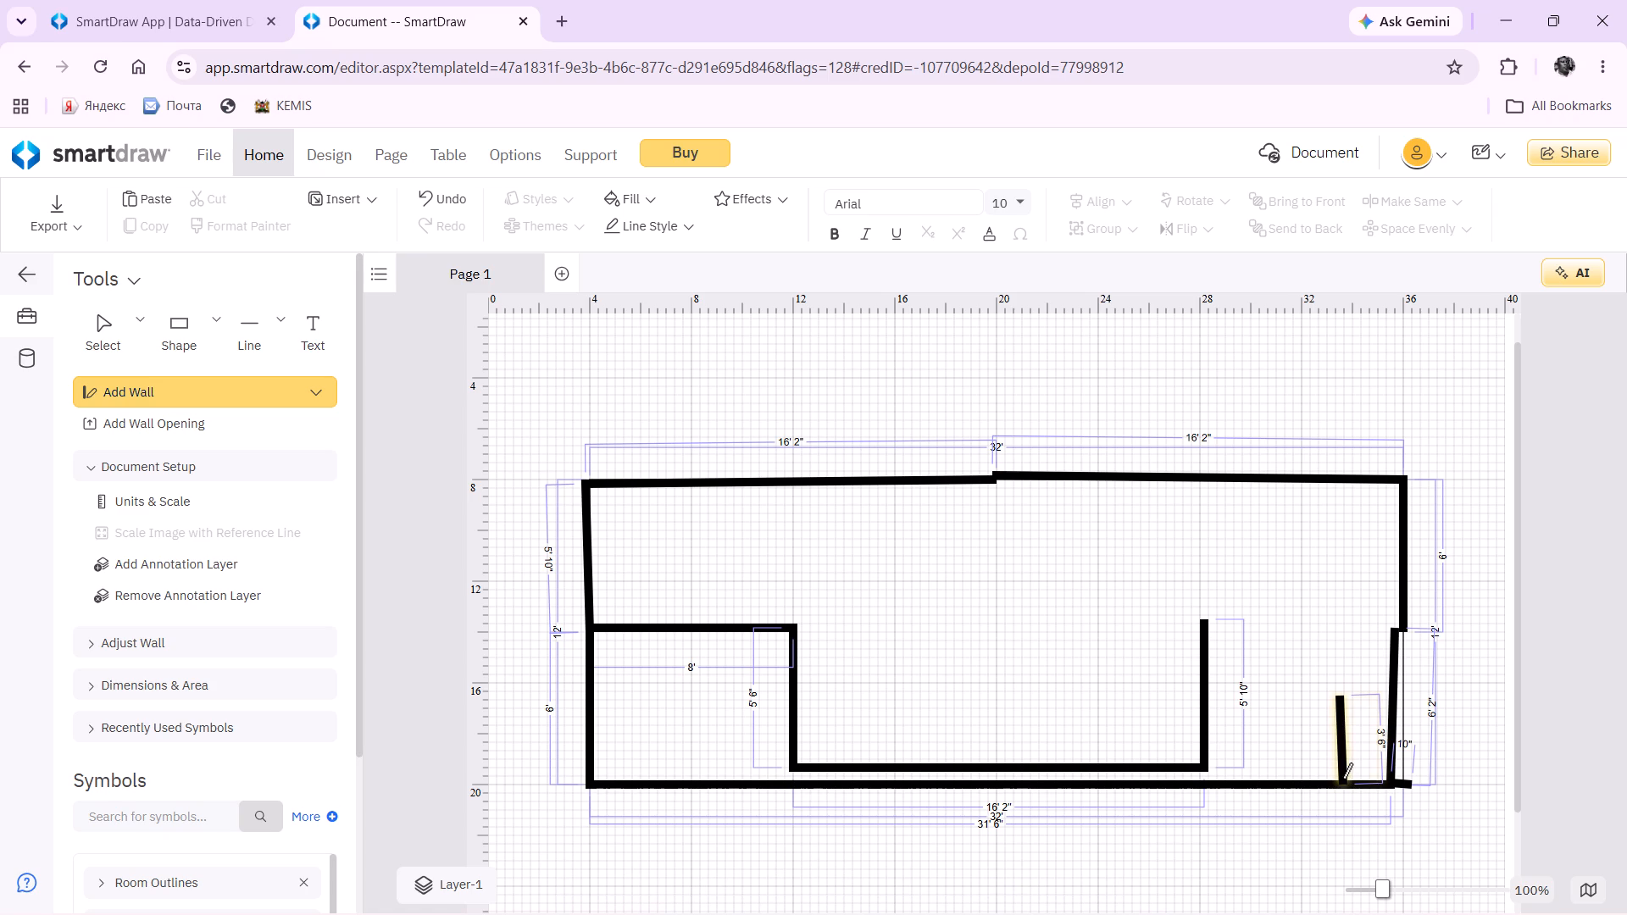
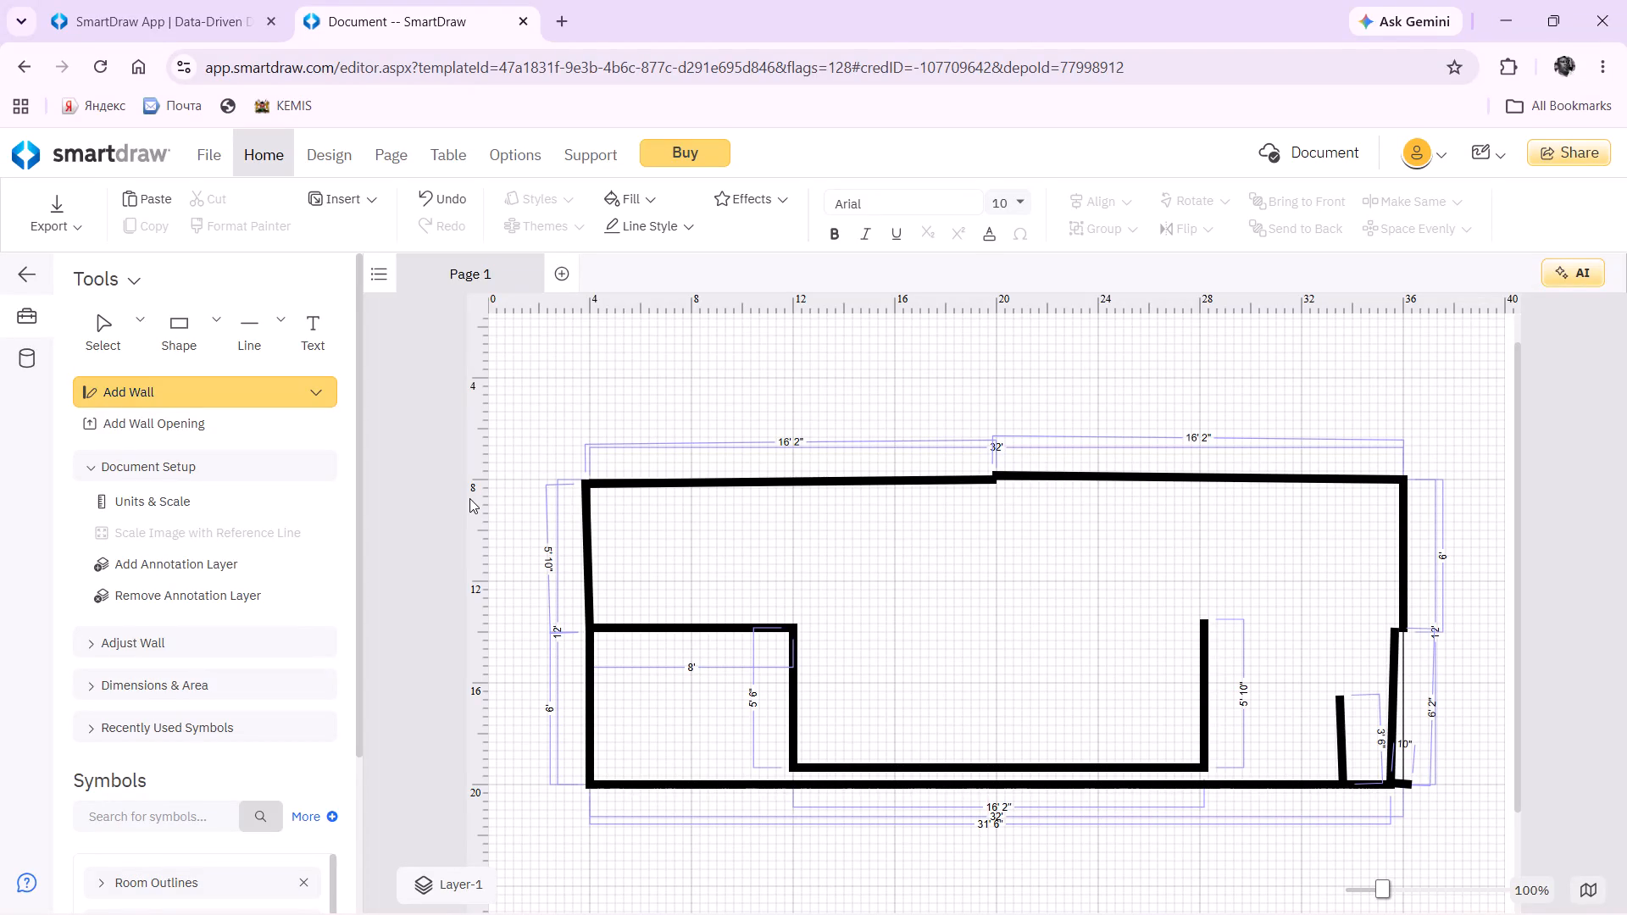
# Add a 4' wide wall opening in the left half of the top wall, about 6' 6" from its left end.
pyautogui.click(201, 437)
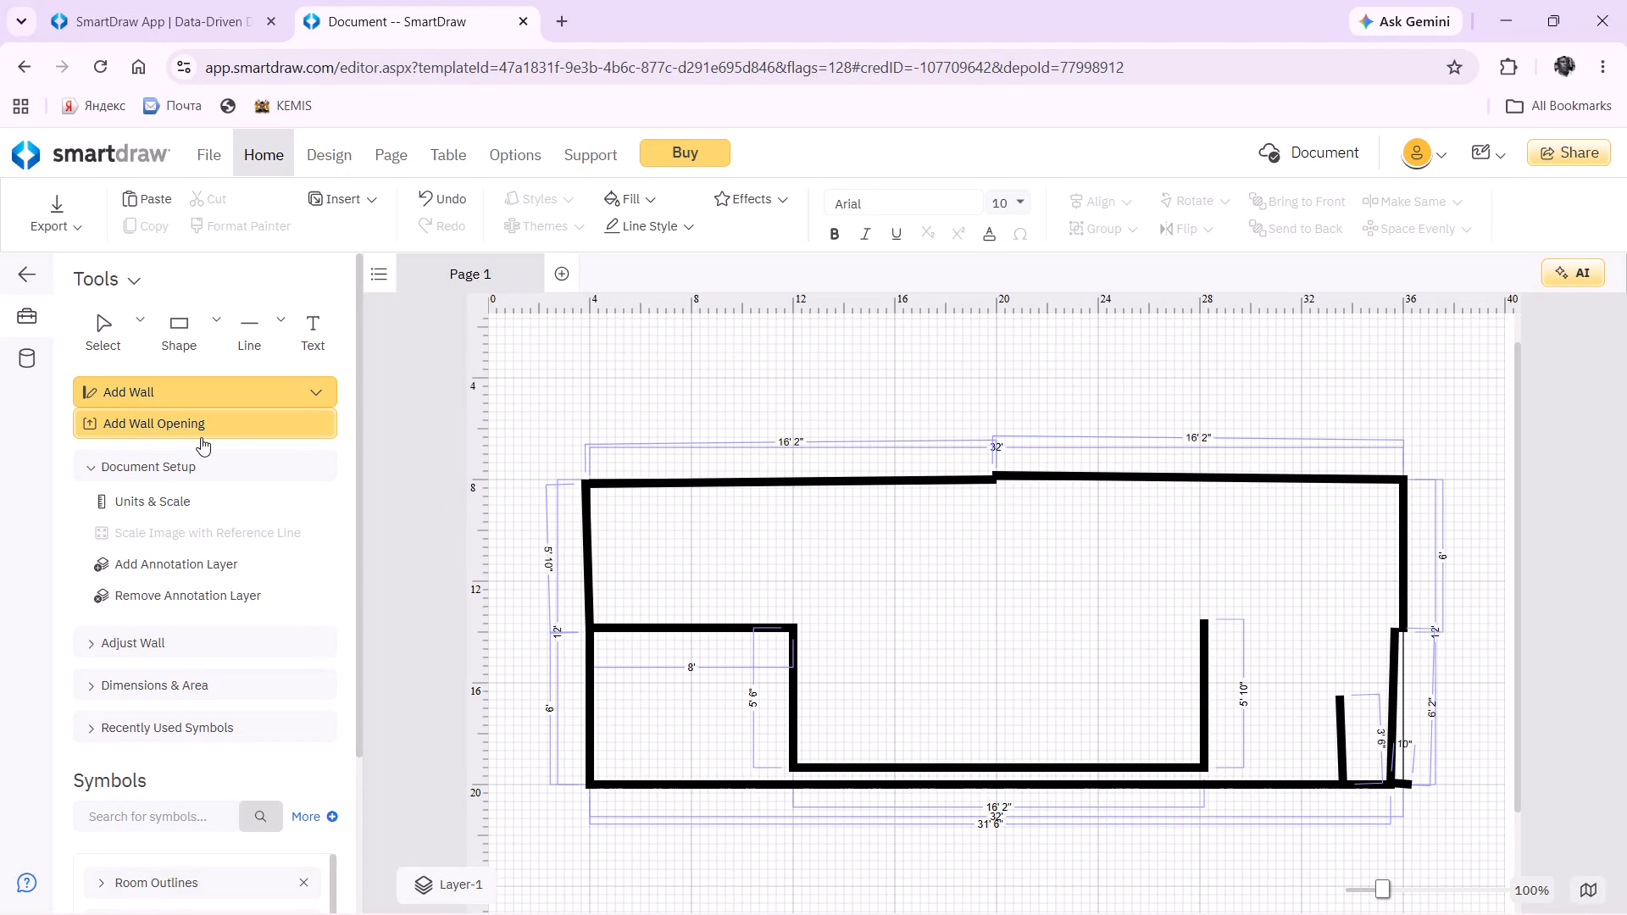
pyautogui.click(804, 476)
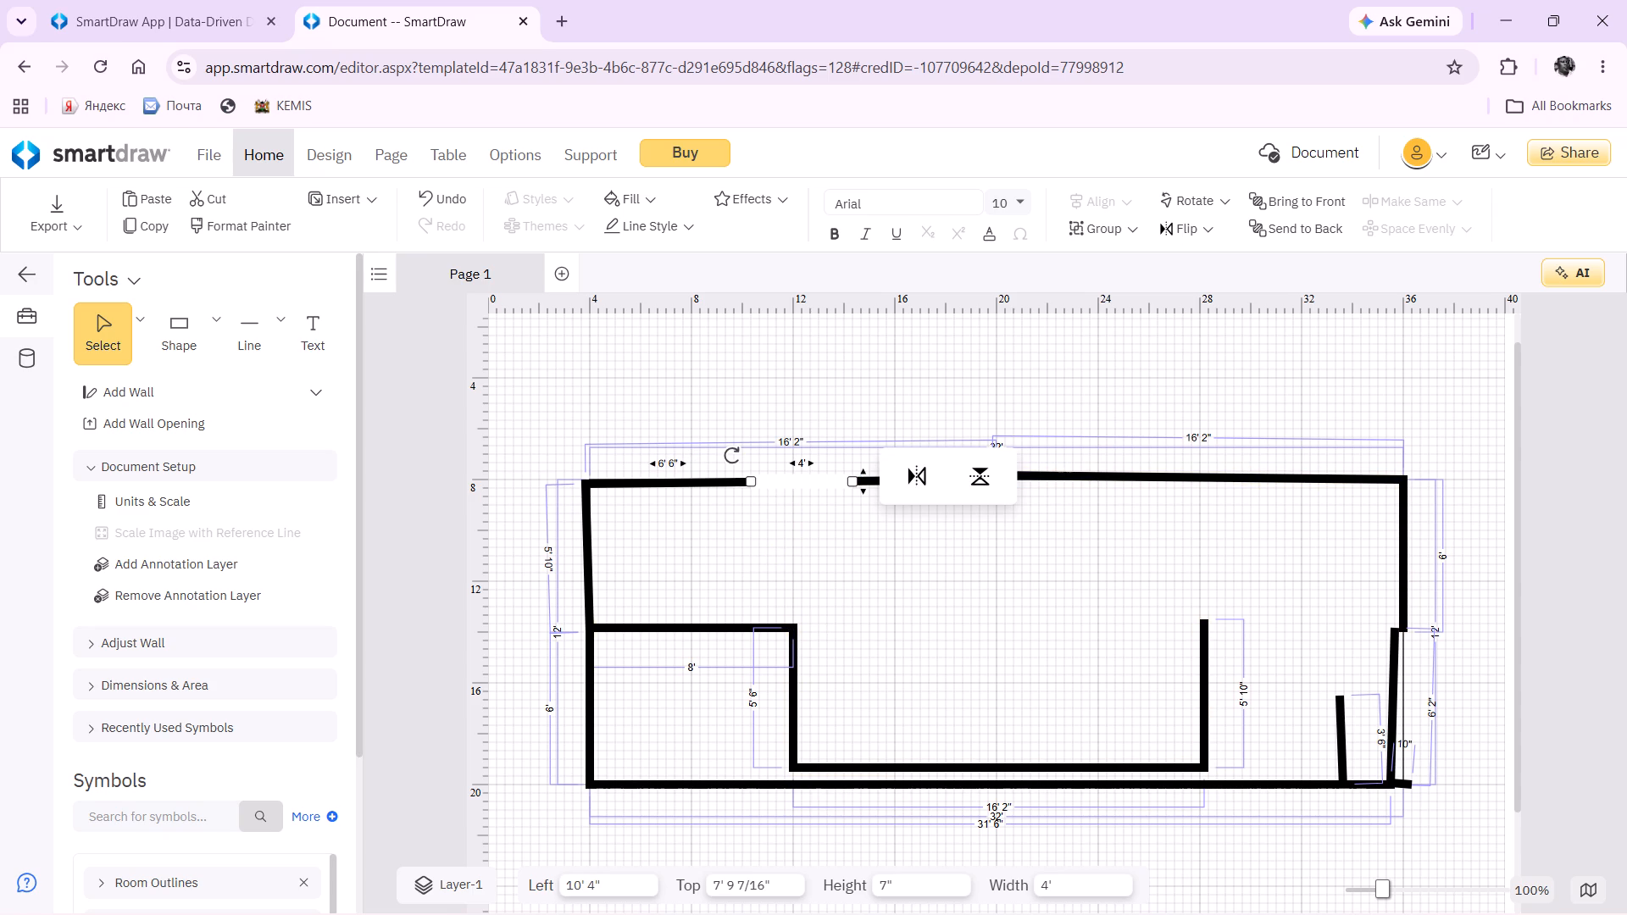
# Add a 4' wide wall opening in the 8' horizontal interior wall, about 1' 8" from its left end.
pyautogui.click(218, 425)
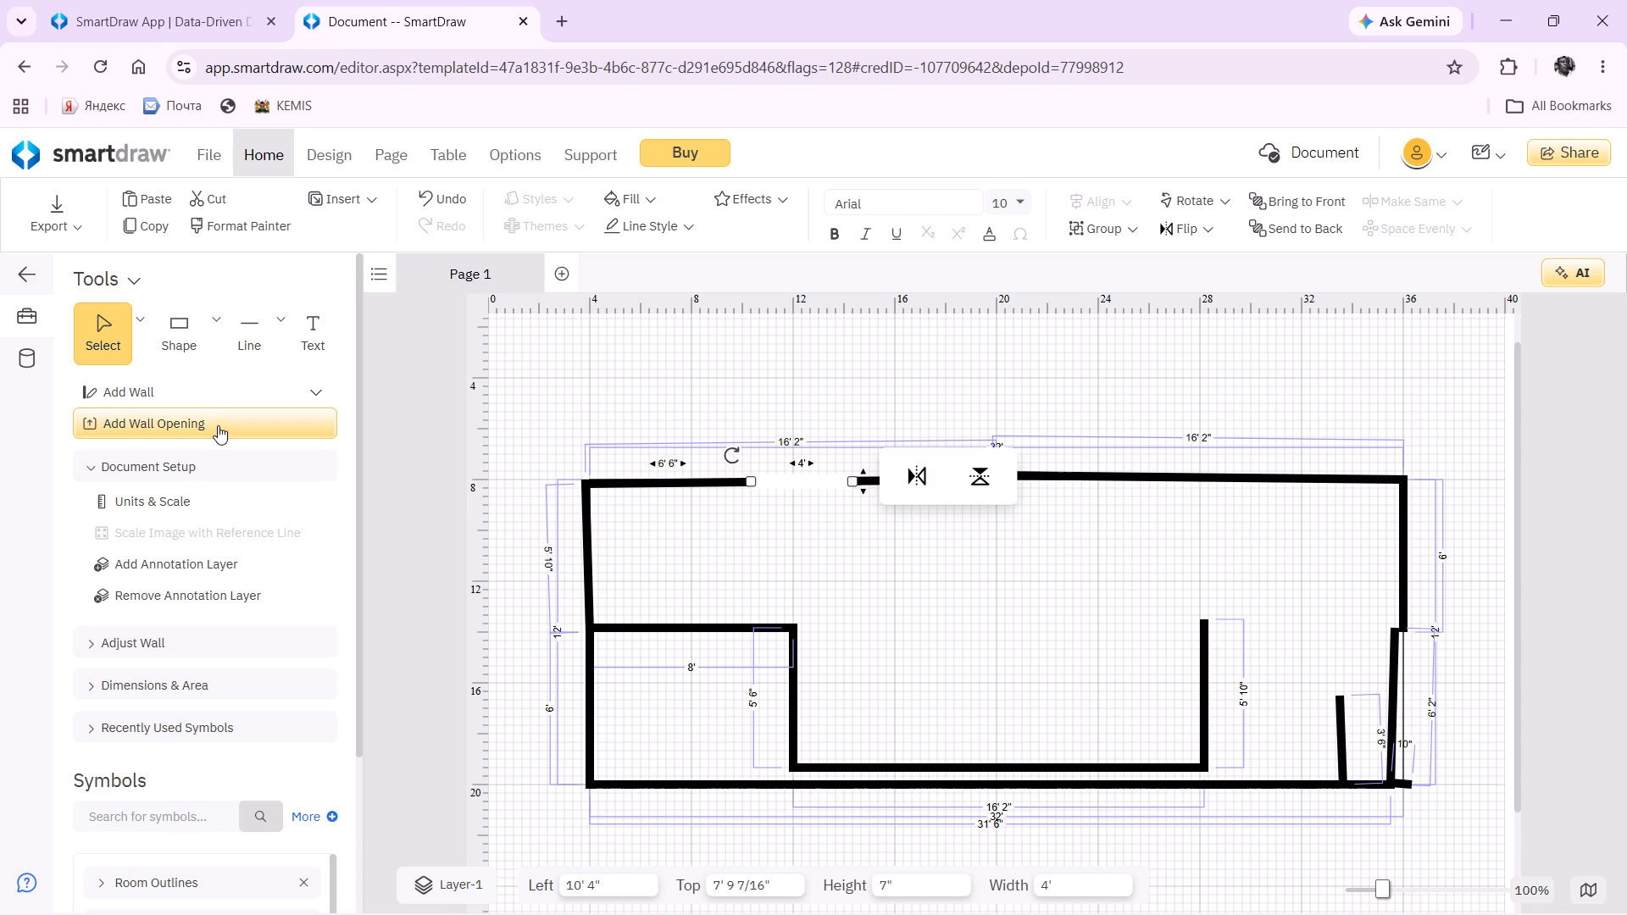
pyautogui.click(680, 624)
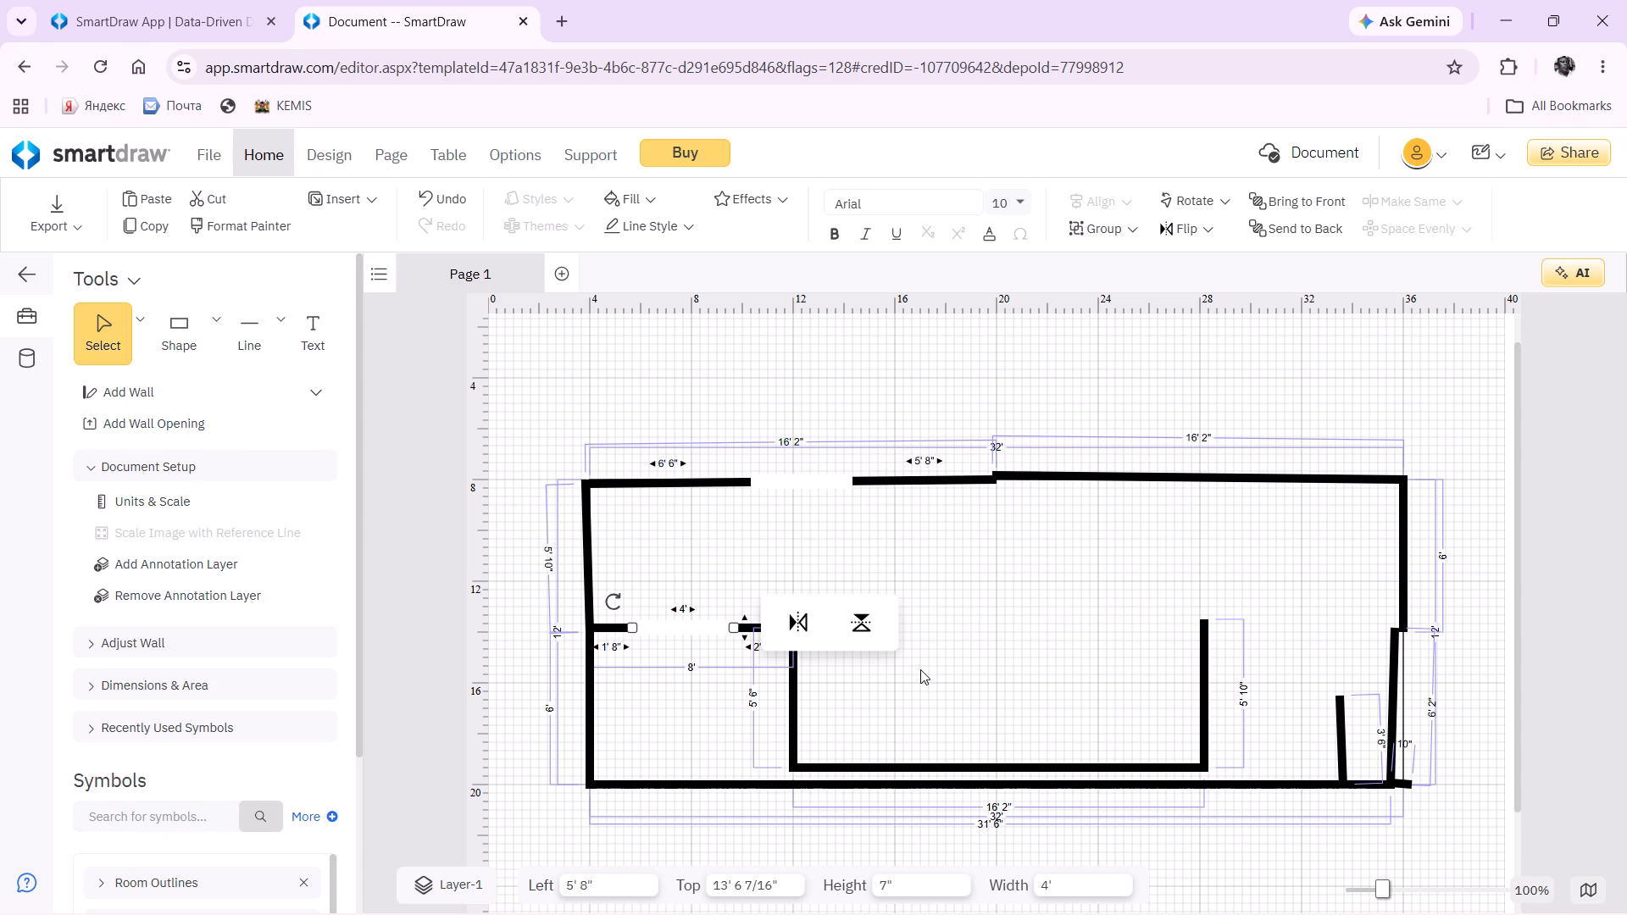
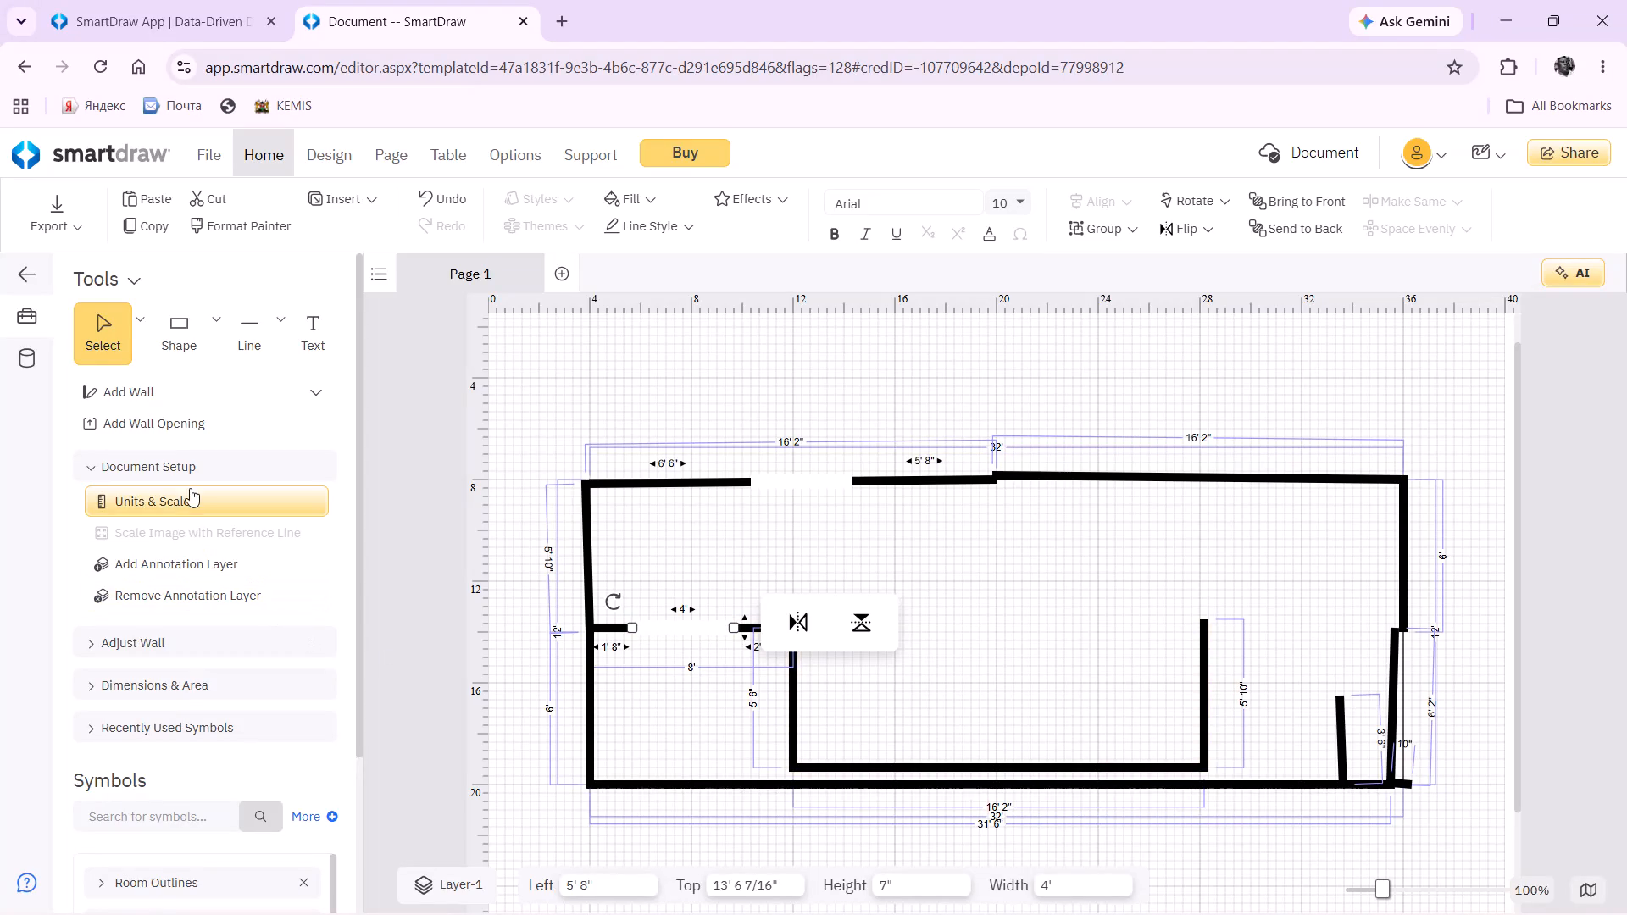
# Add a 4' wide wall opening in the 16' 2" horizontal interior wall, about 6' from its left end.
pyautogui.click(172, 422)
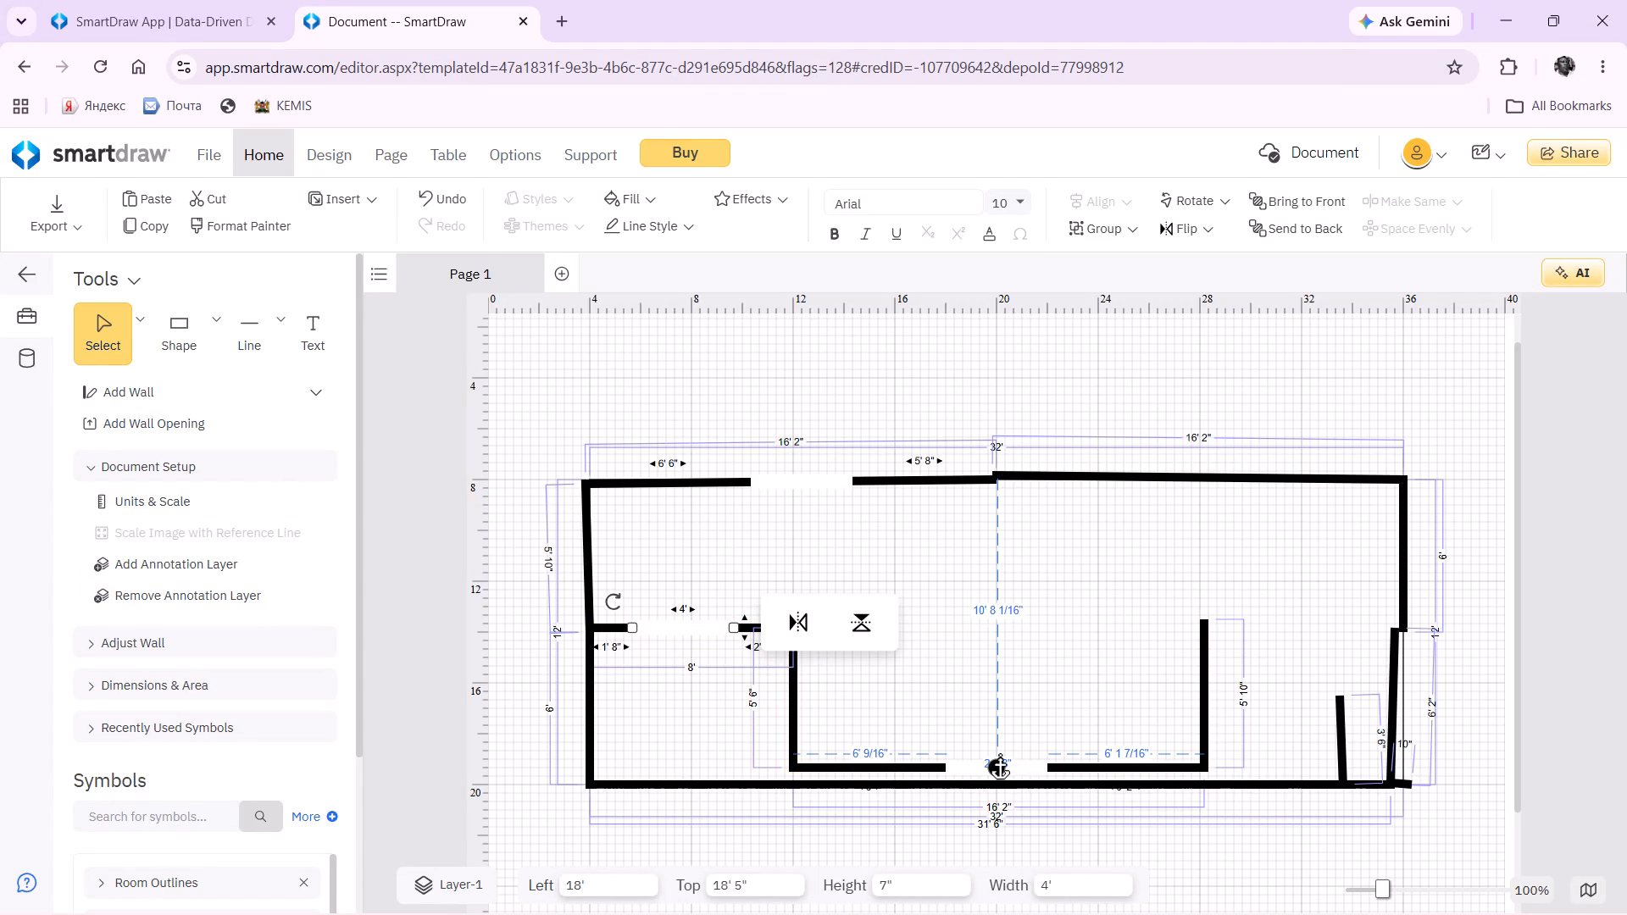
pyautogui.click(999, 754)
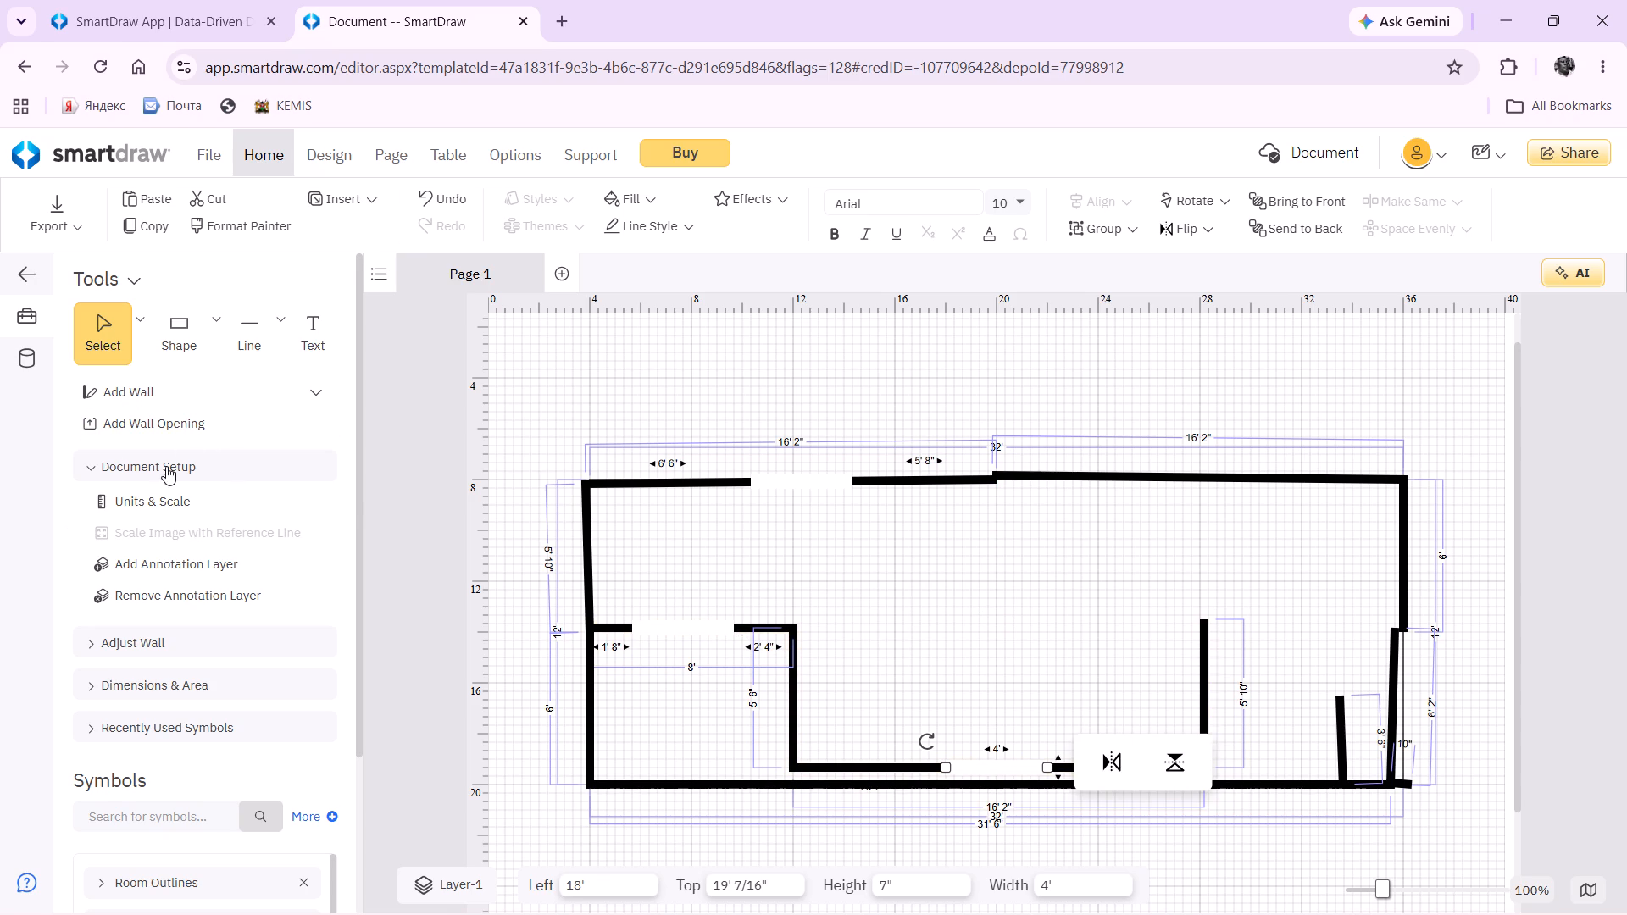
# Add a 4' wide wall opening in the 5' 6" vertical interior wall, near its middle.
pyautogui.click(210, 424)
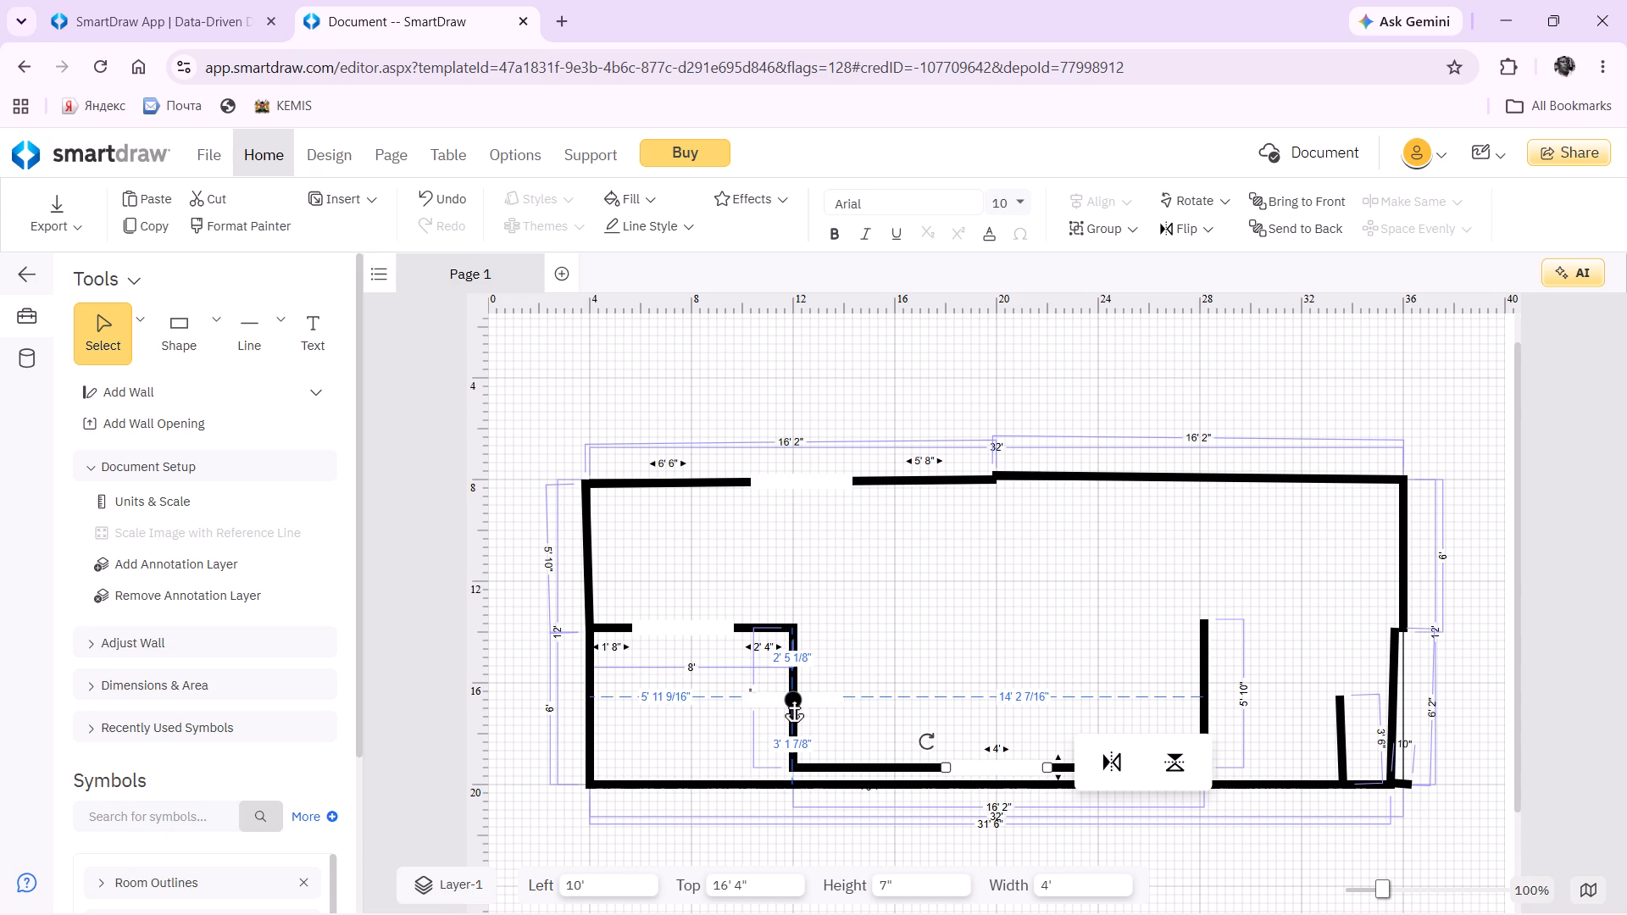
pyautogui.click(793, 697)
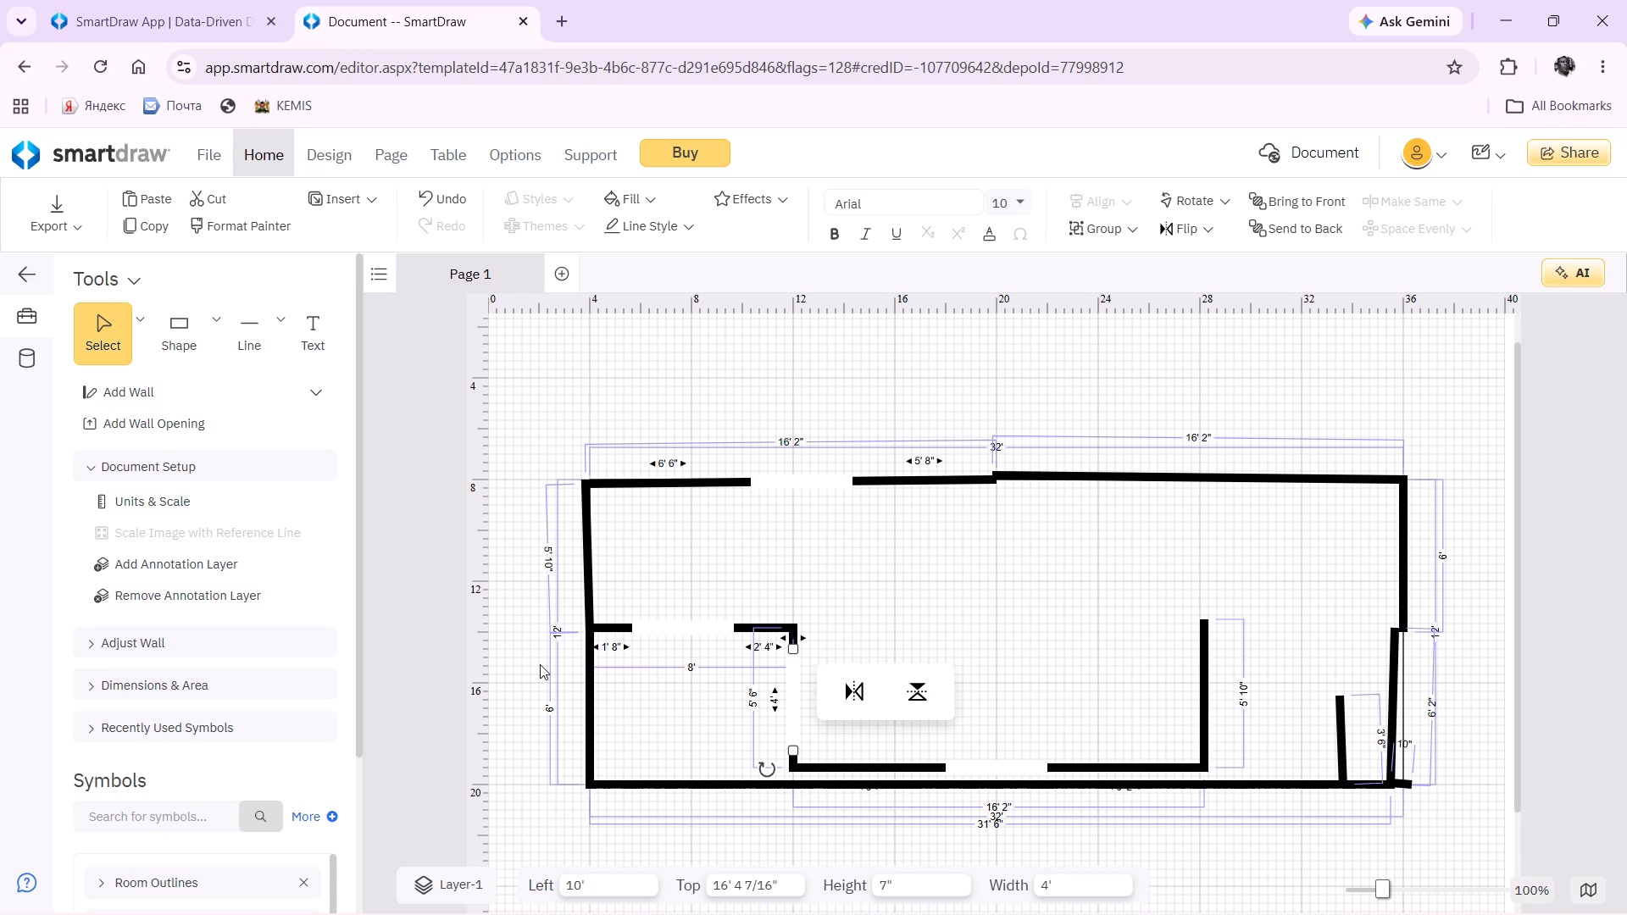
# Draw a vertical interior wall about 5' 10" long, meeting the top wall near the 24' ruler mark.
pyautogui.click(176, 428)
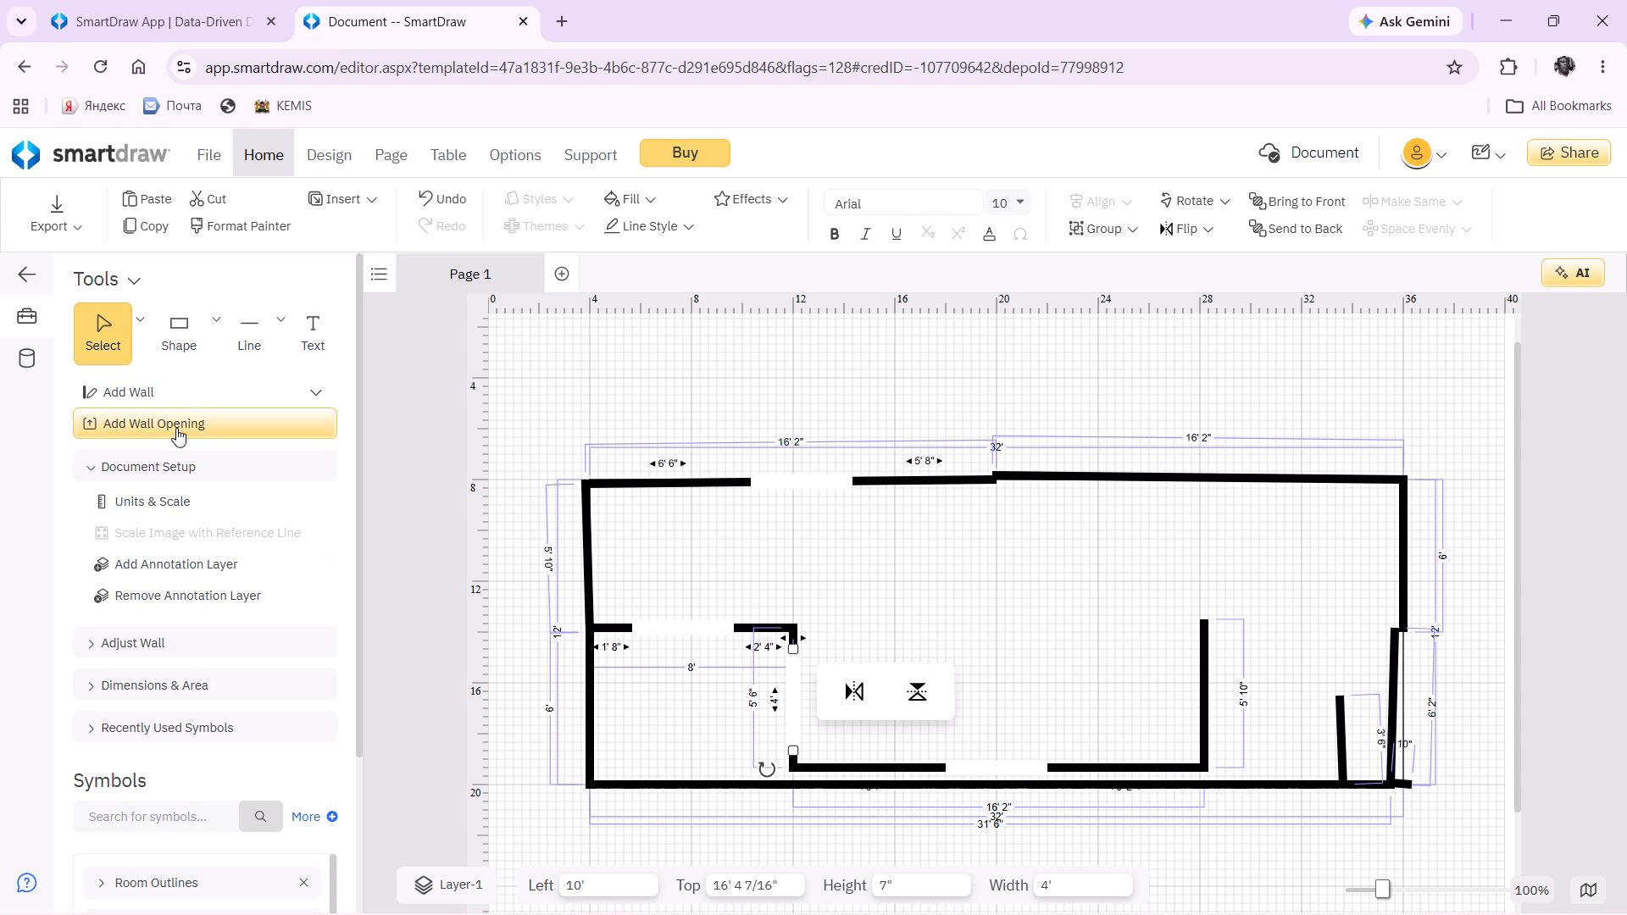
pyautogui.click(158, 392)
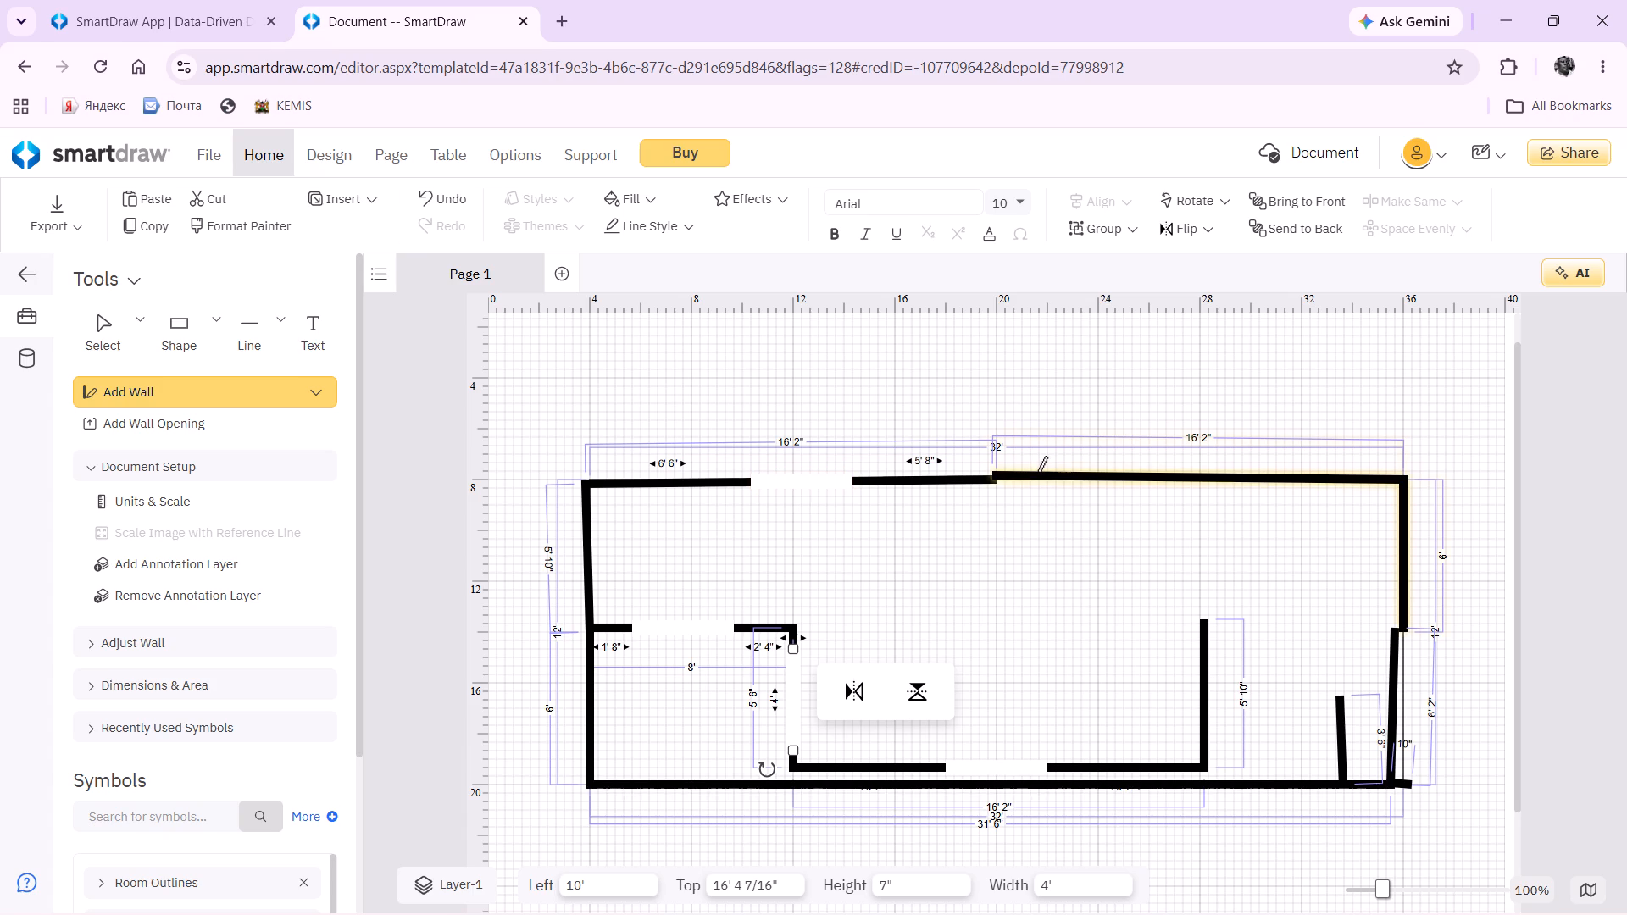
pyautogui.doubleClick(1097, 478)
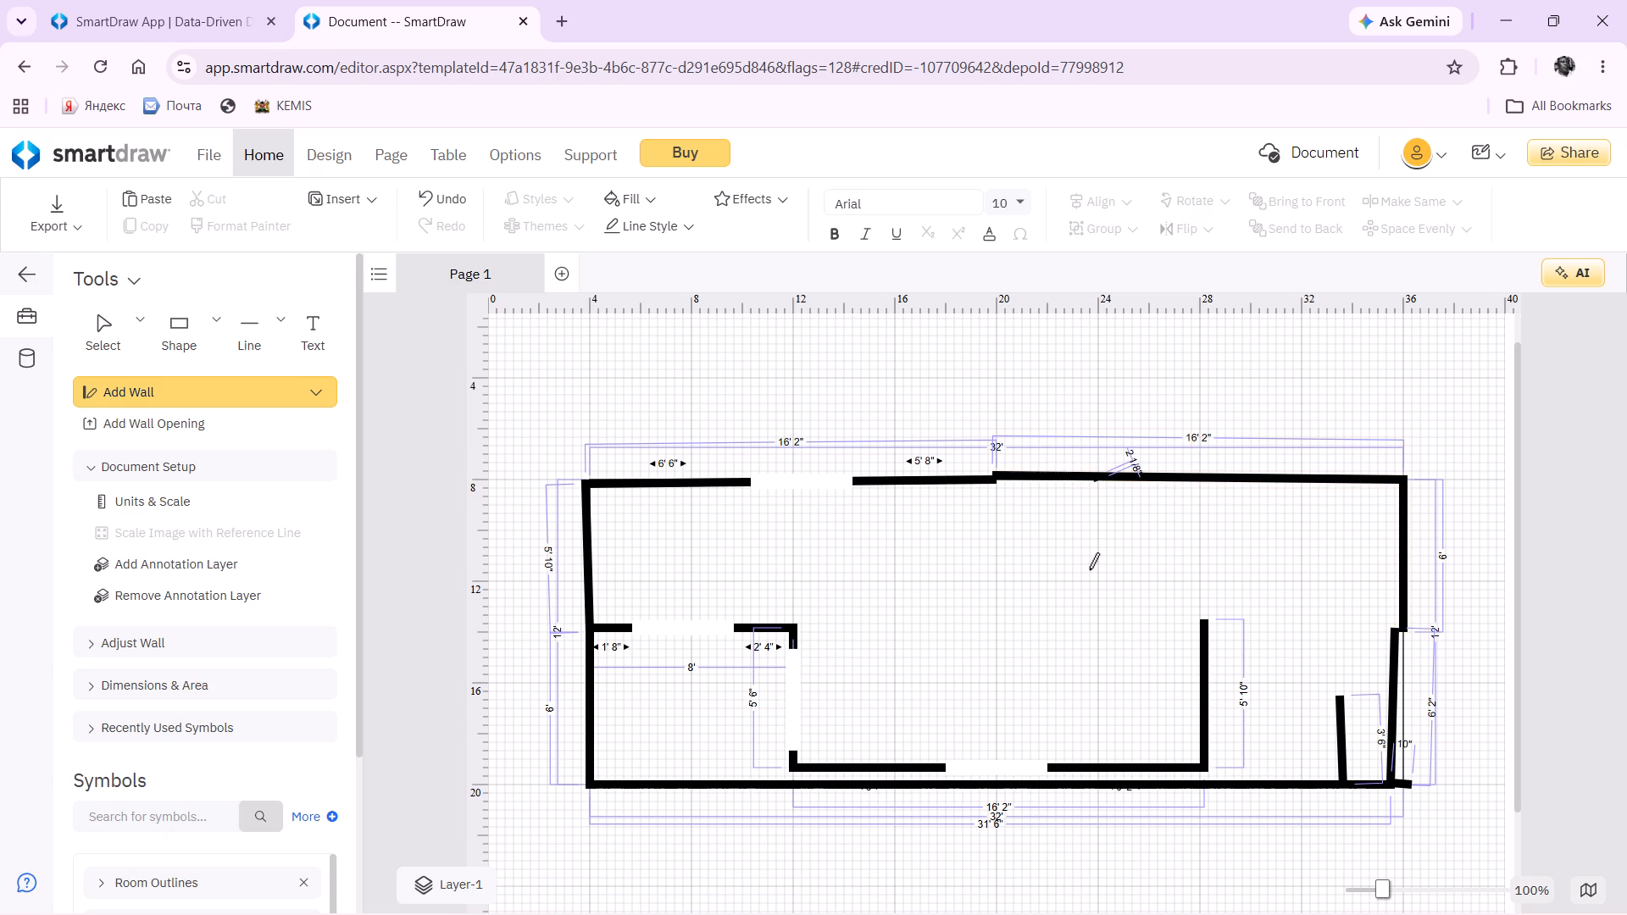
pyautogui.click(1100, 625)
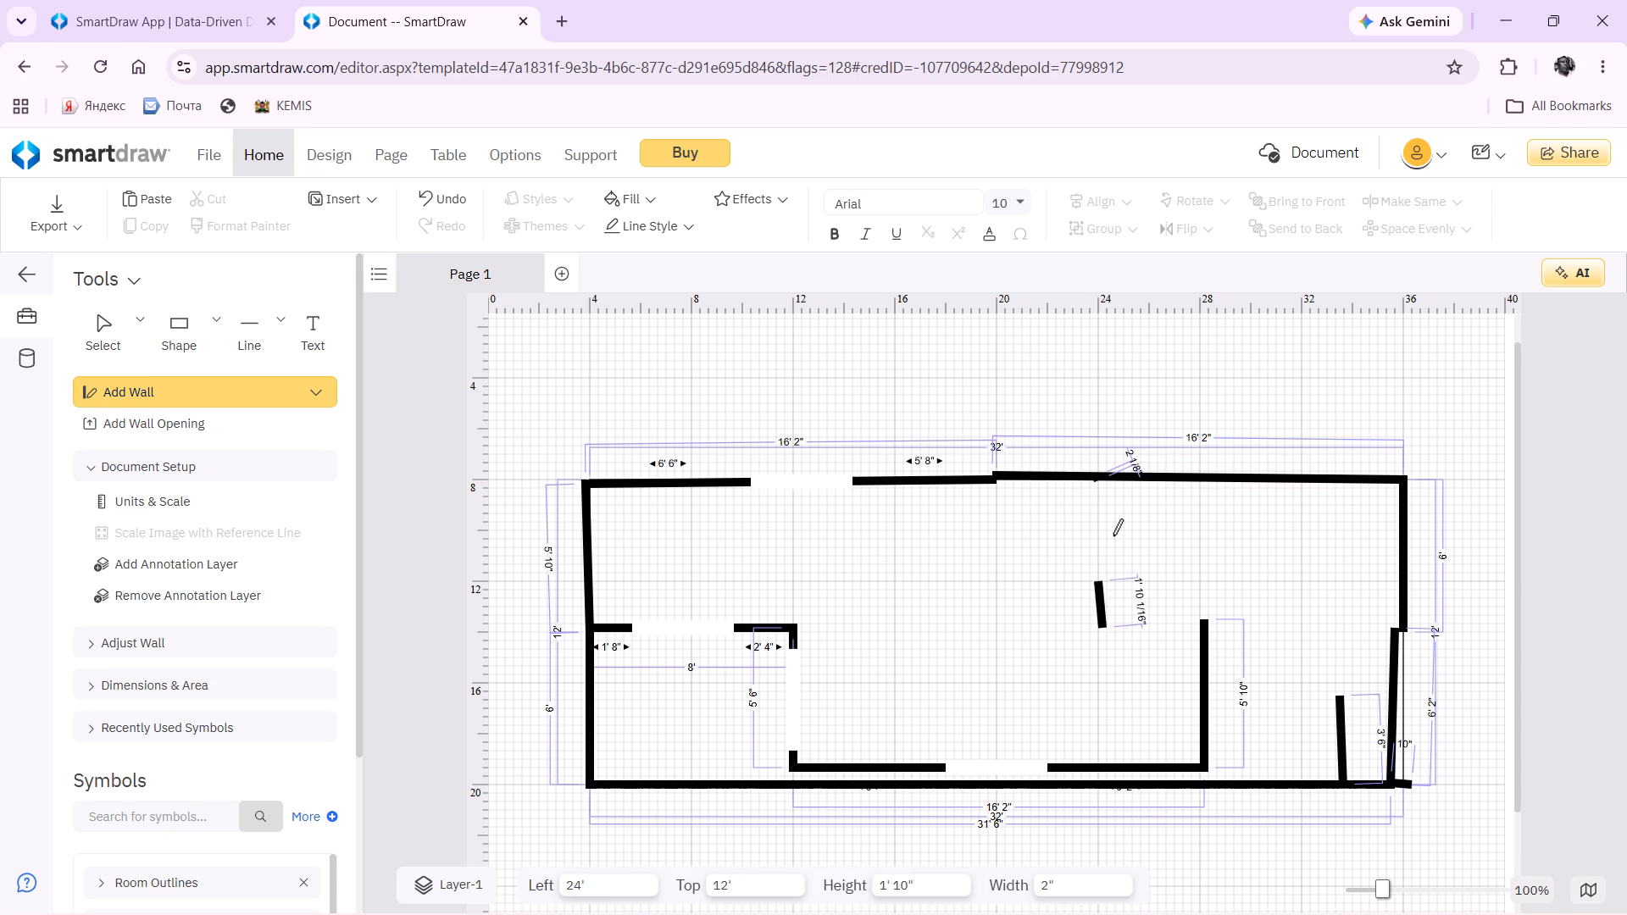
pyautogui.click(1100, 477)
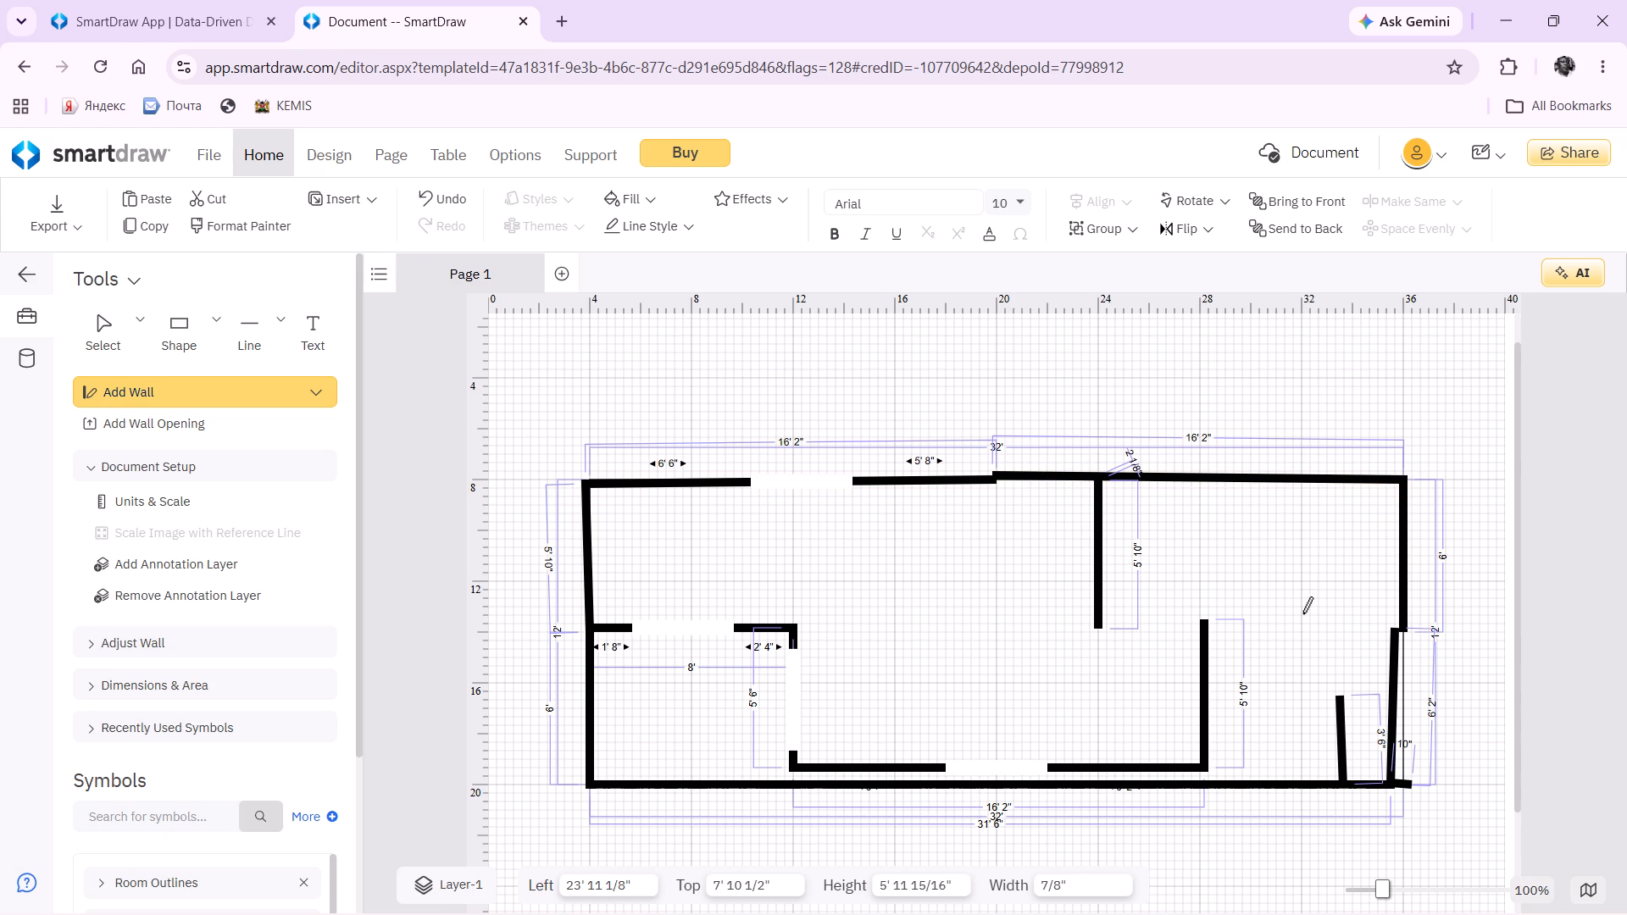
# Draw a vertical interior wall about 5' 9" long down from the top wall, near the 31' ruler mark.
pyautogui.click(1277, 479)
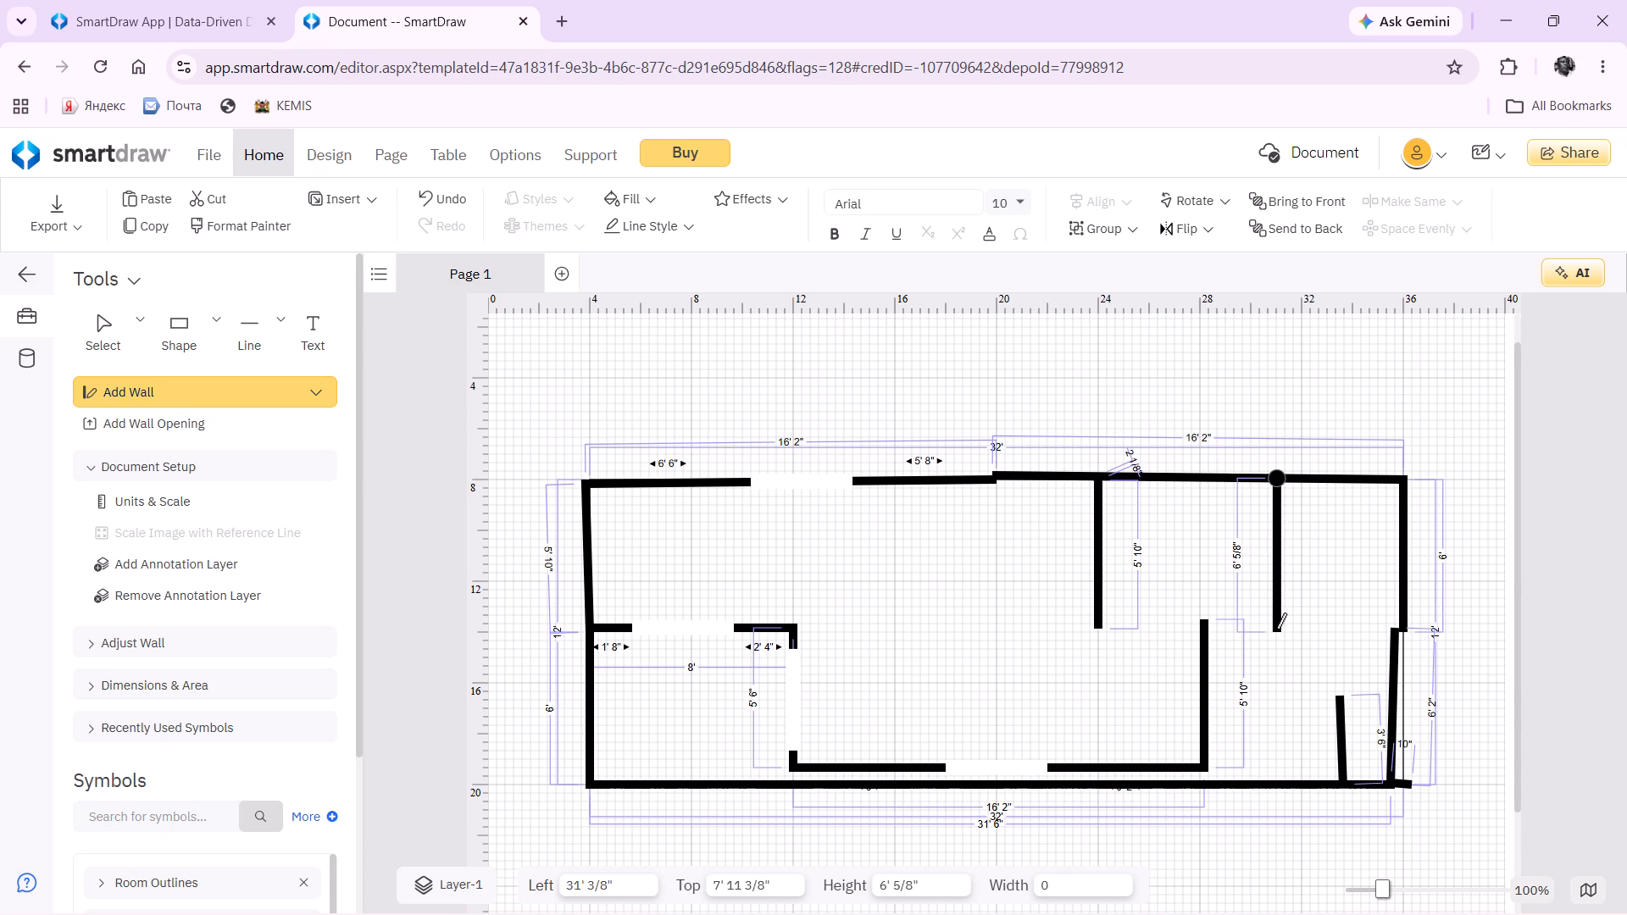
pyautogui.click(1277, 623)
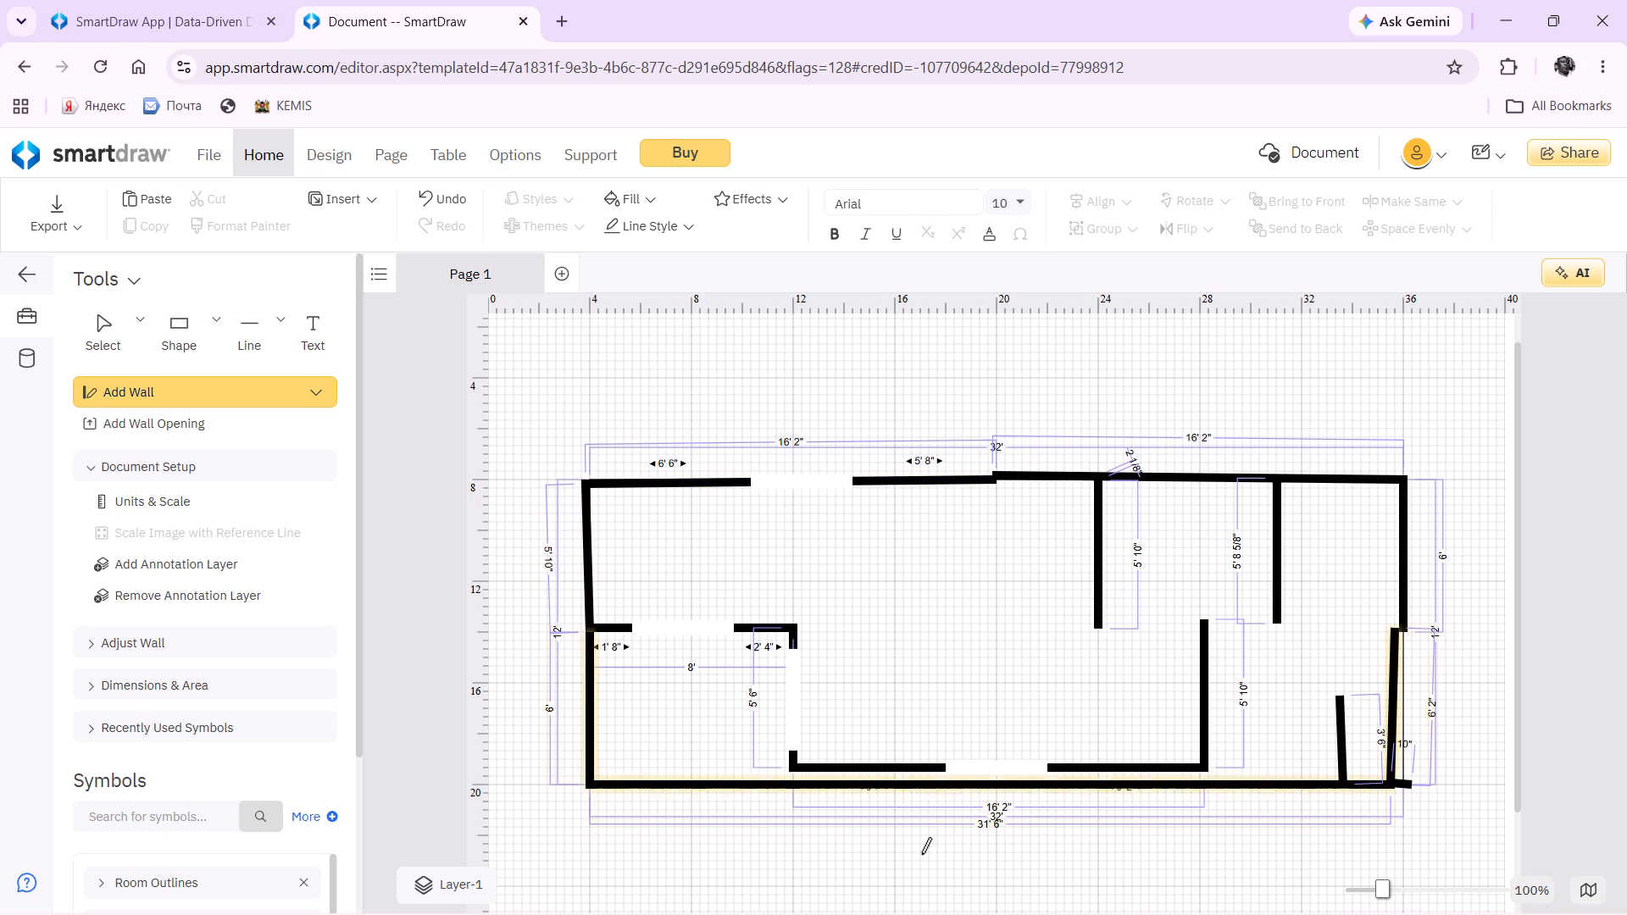
# Draw a full-height vertical dividing wall about 12' long between the bottom and top walls, near the 18' ruler mark.
pyautogui.click(940, 765)
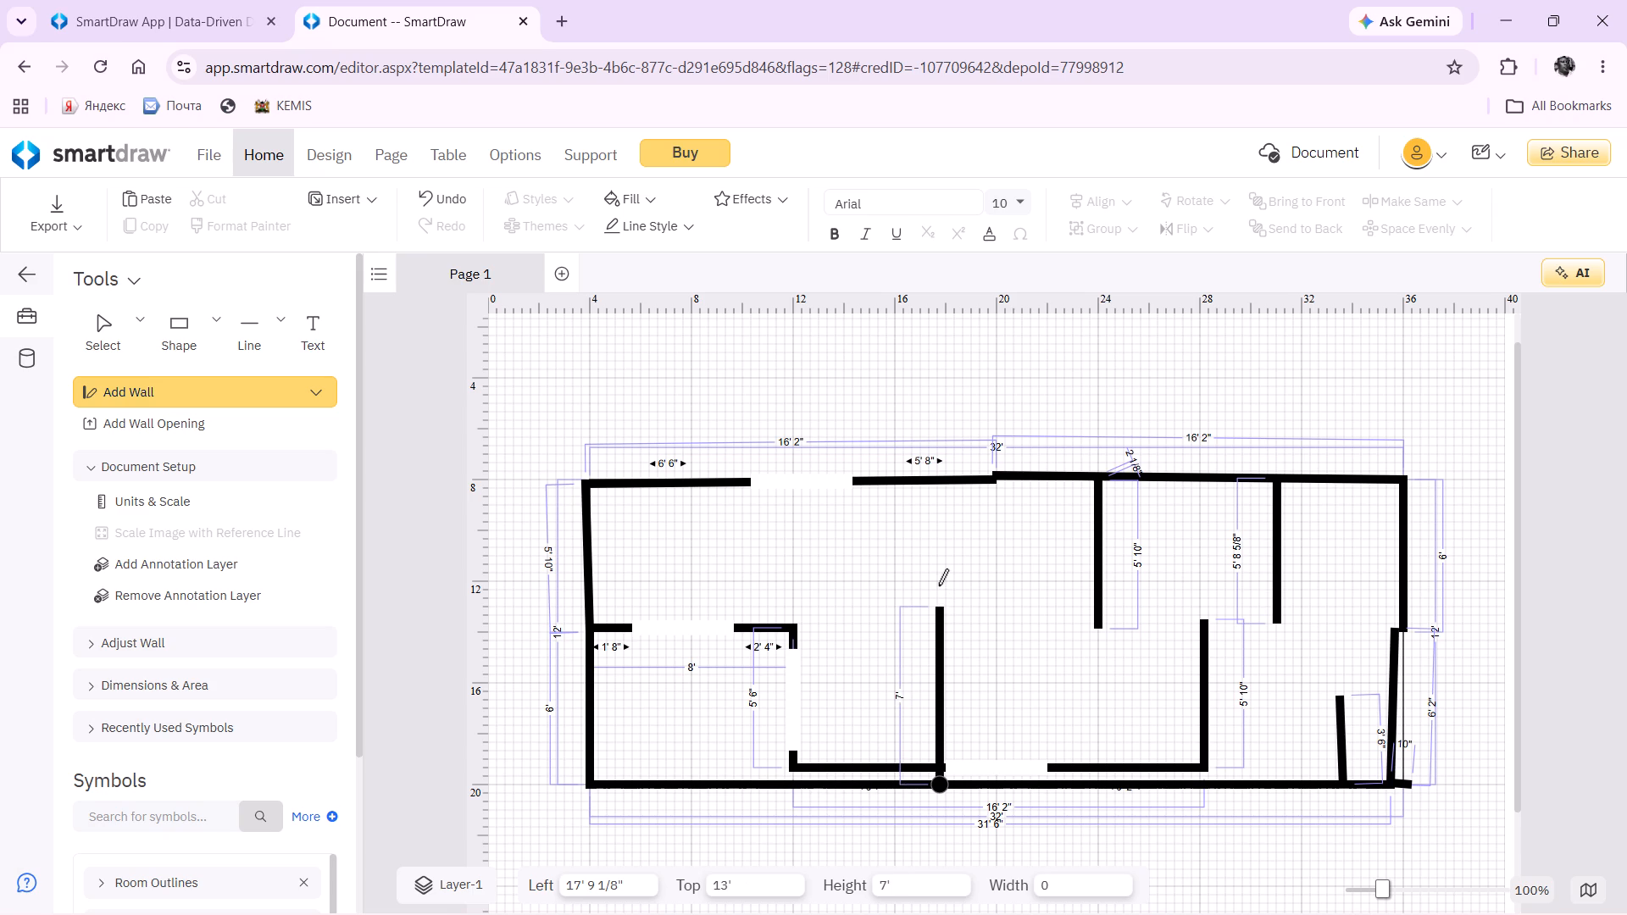
pyautogui.click(942, 480)
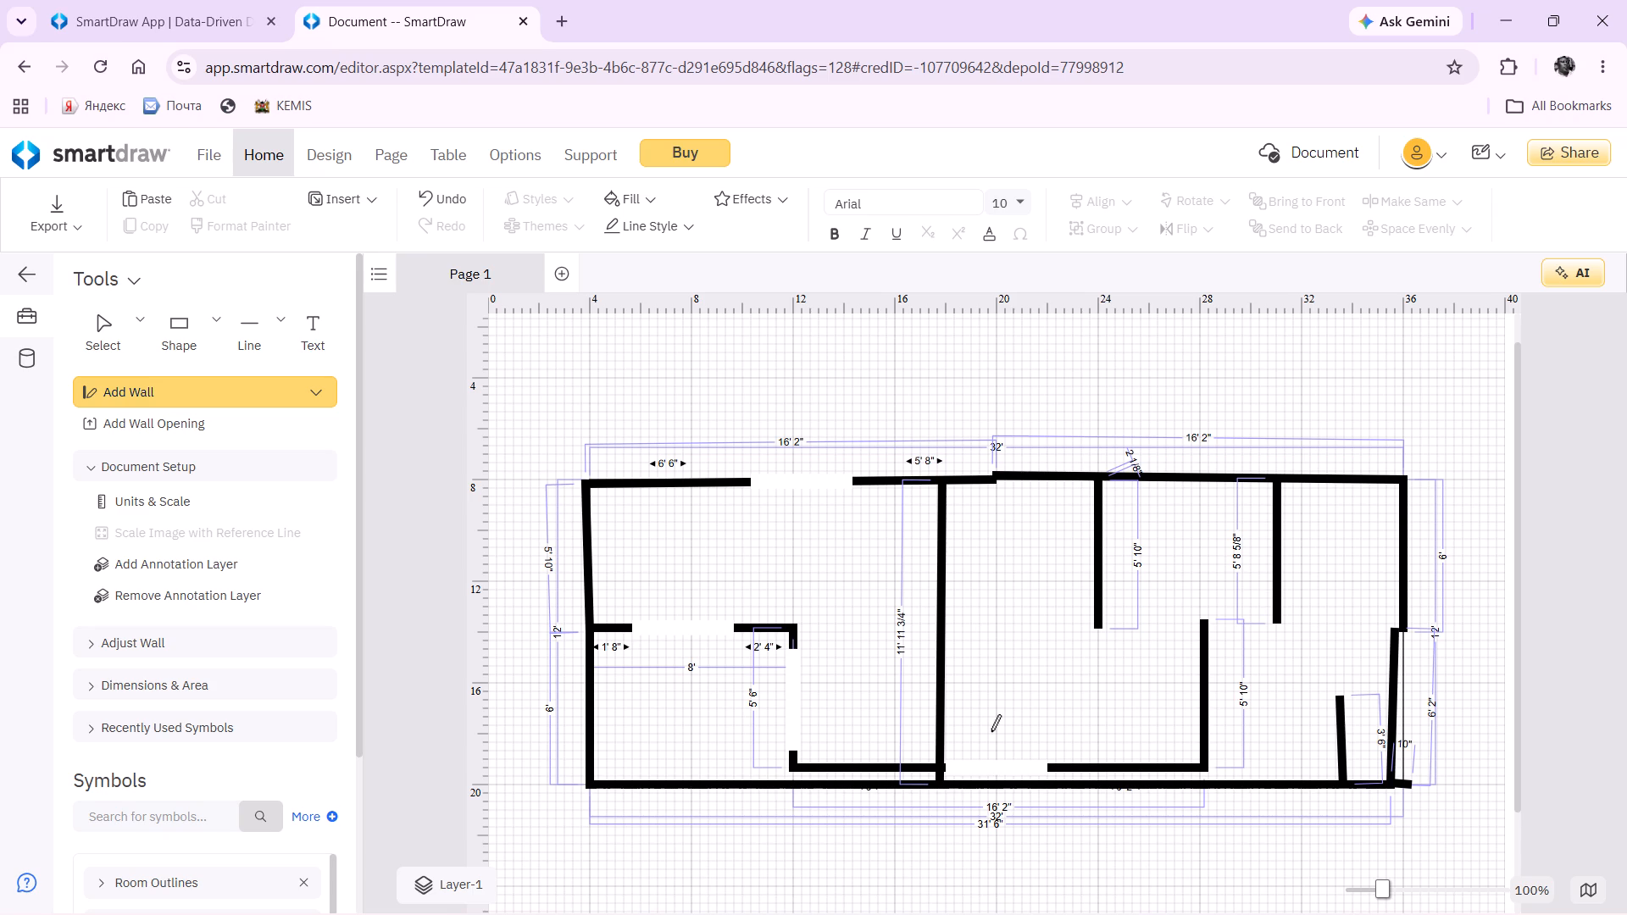
# Draw a horizontal interior wall about 5' 10" long from the lower end of the 24' mark wall to the full-height dividing wall.
pyautogui.click(1095, 629)
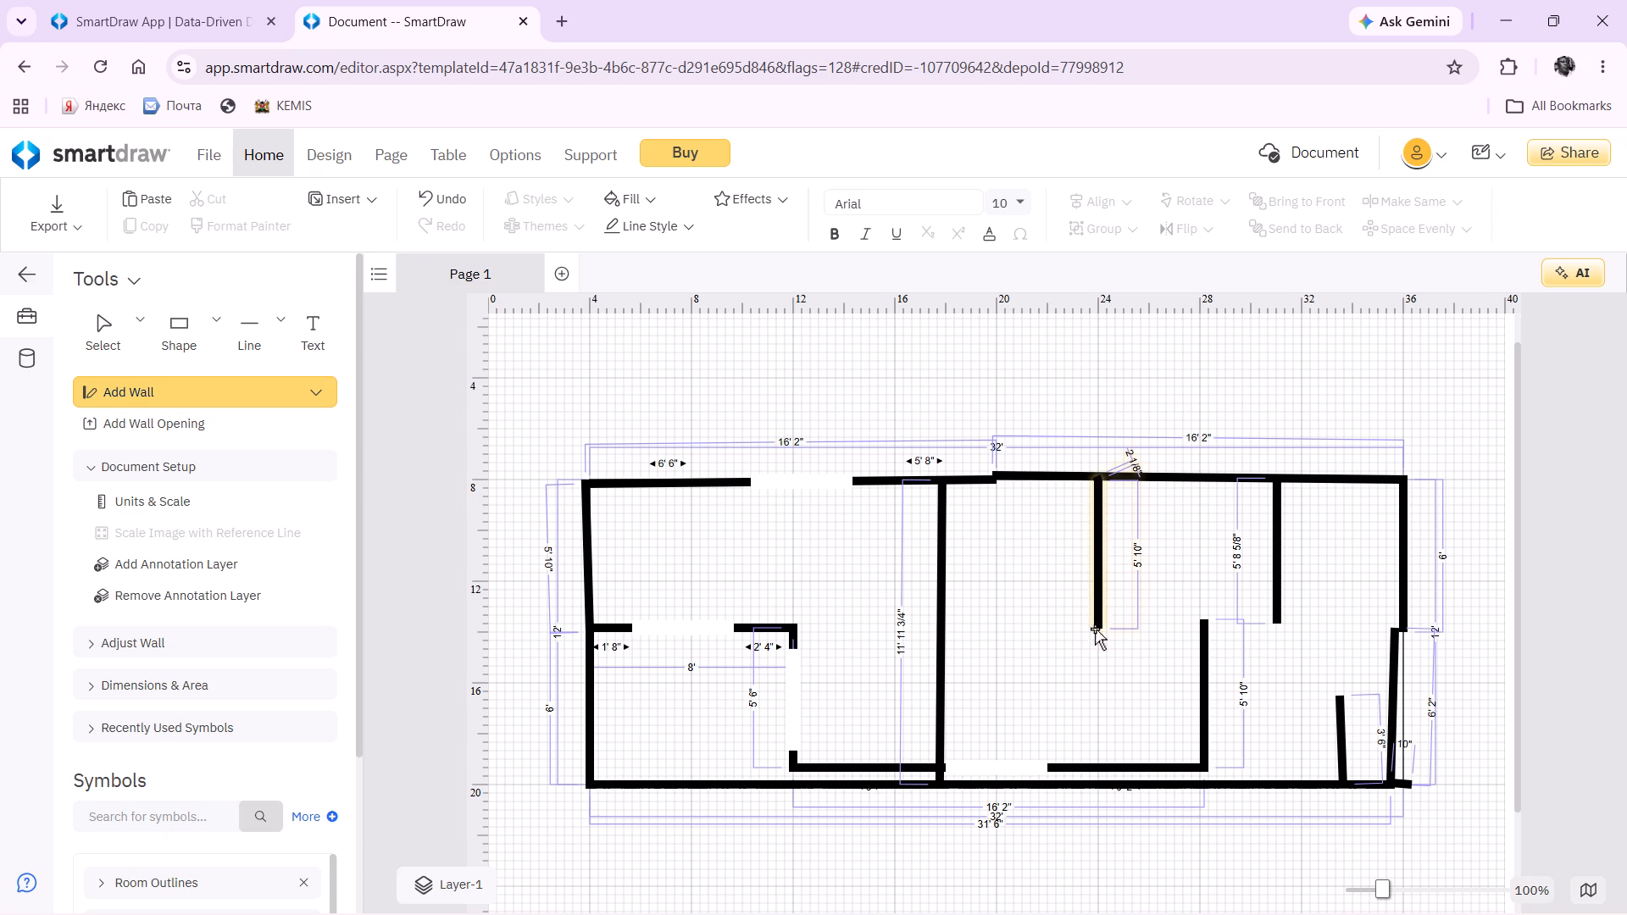
pyautogui.click(949, 625)
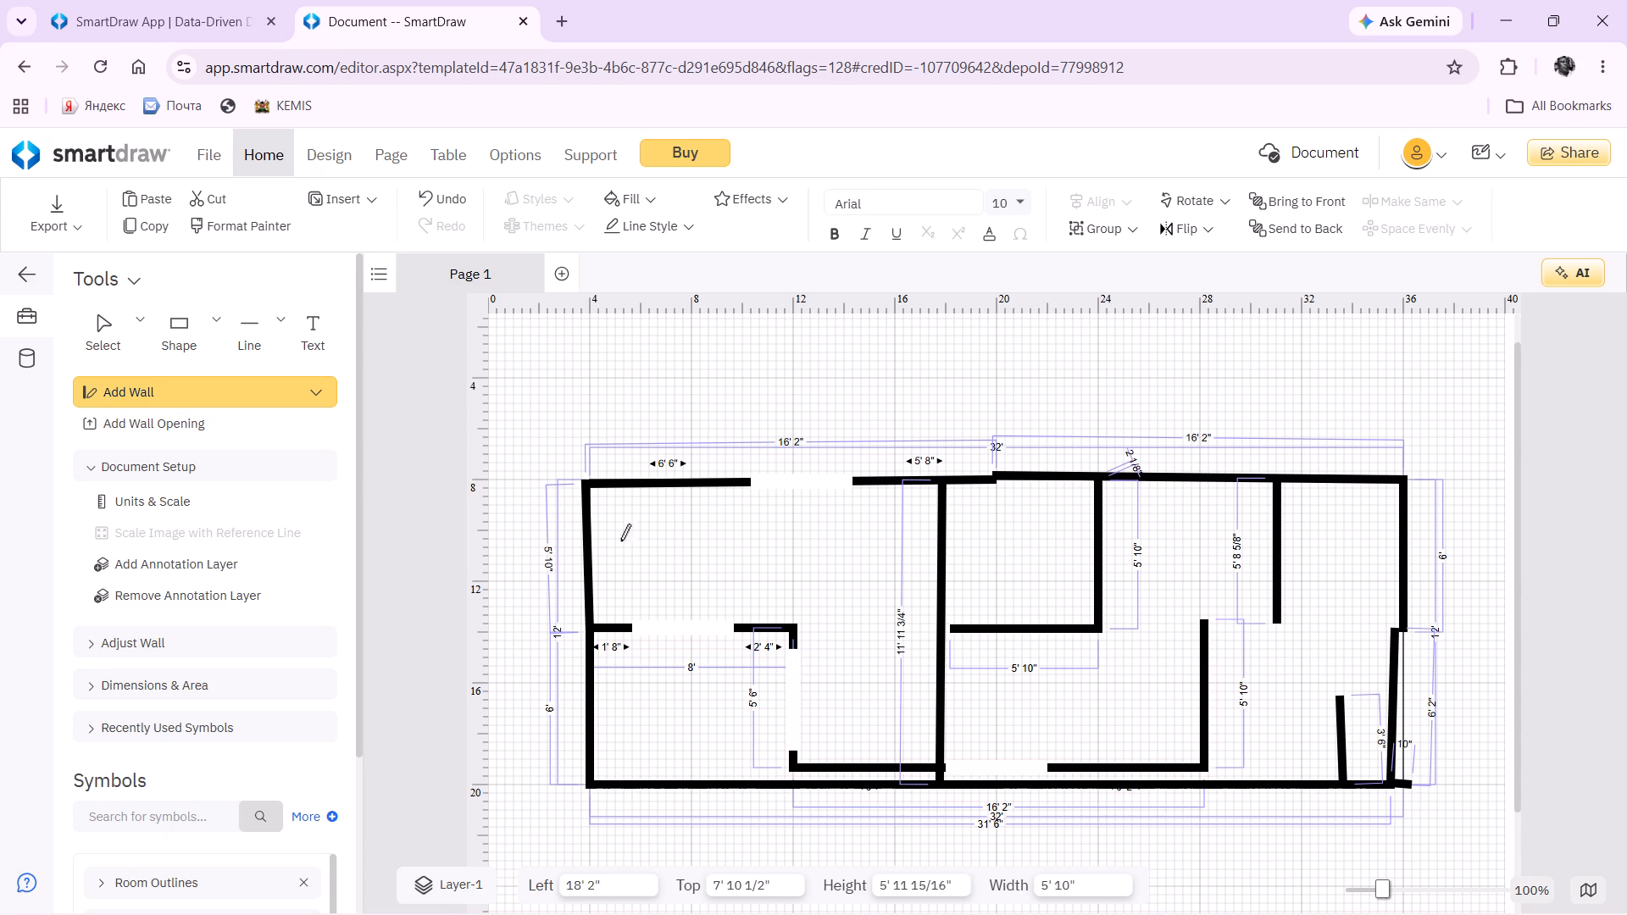
# Draw a vertical interior wall about 5' 2" long down from the top wall, near the 8' ruler mark.
pyautogui.click(690, 485)
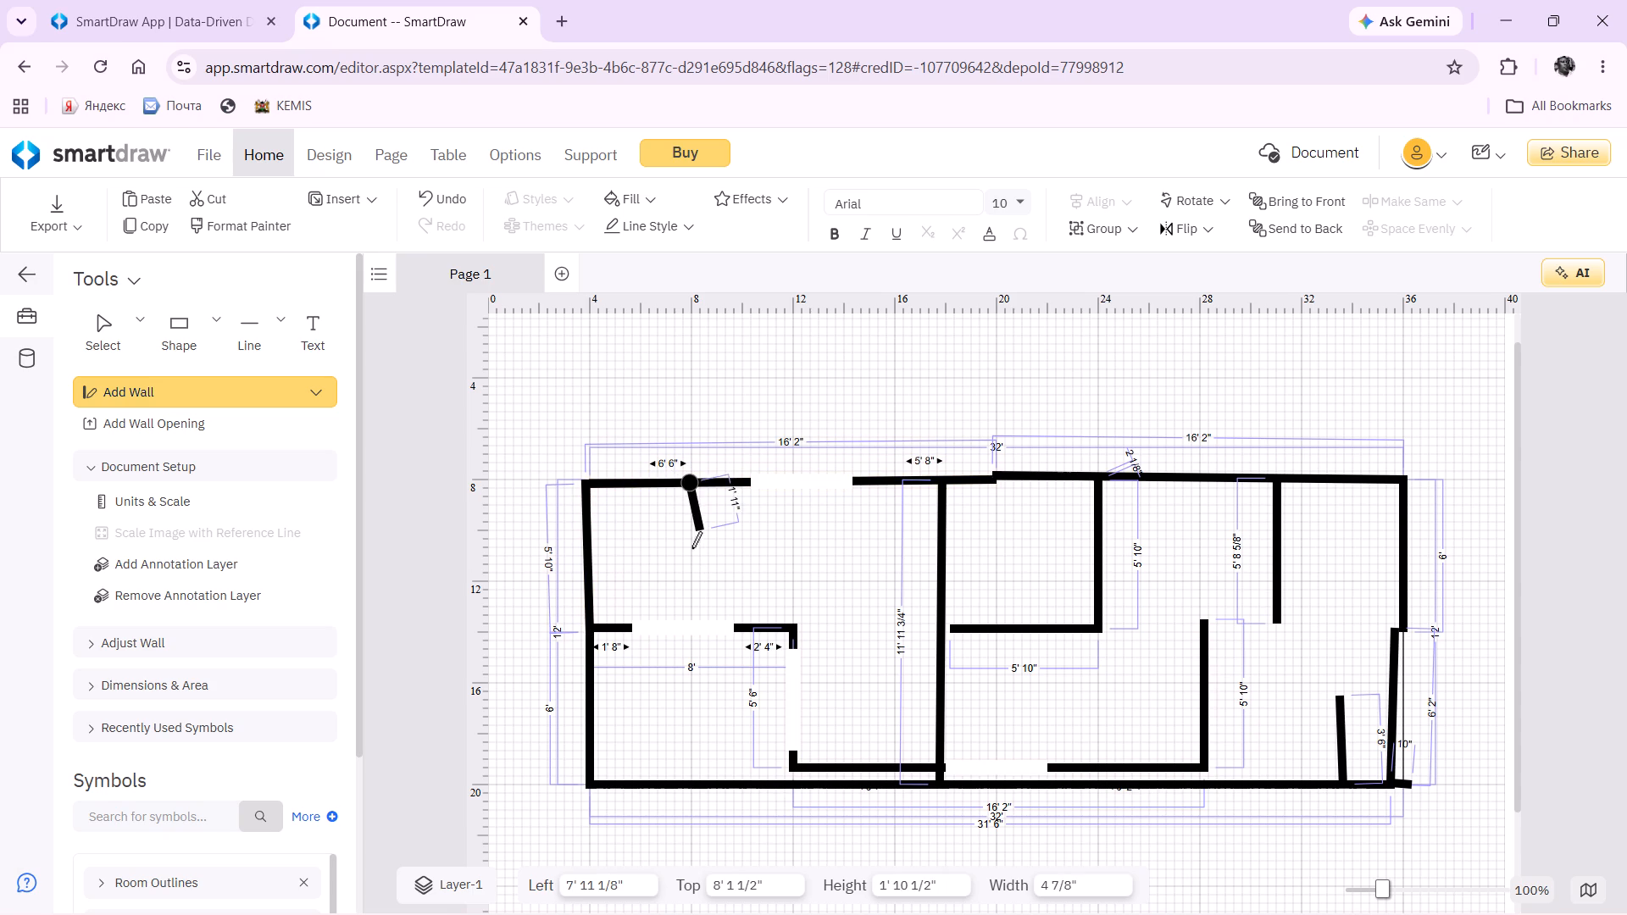
pyautogui.click(692, 616)
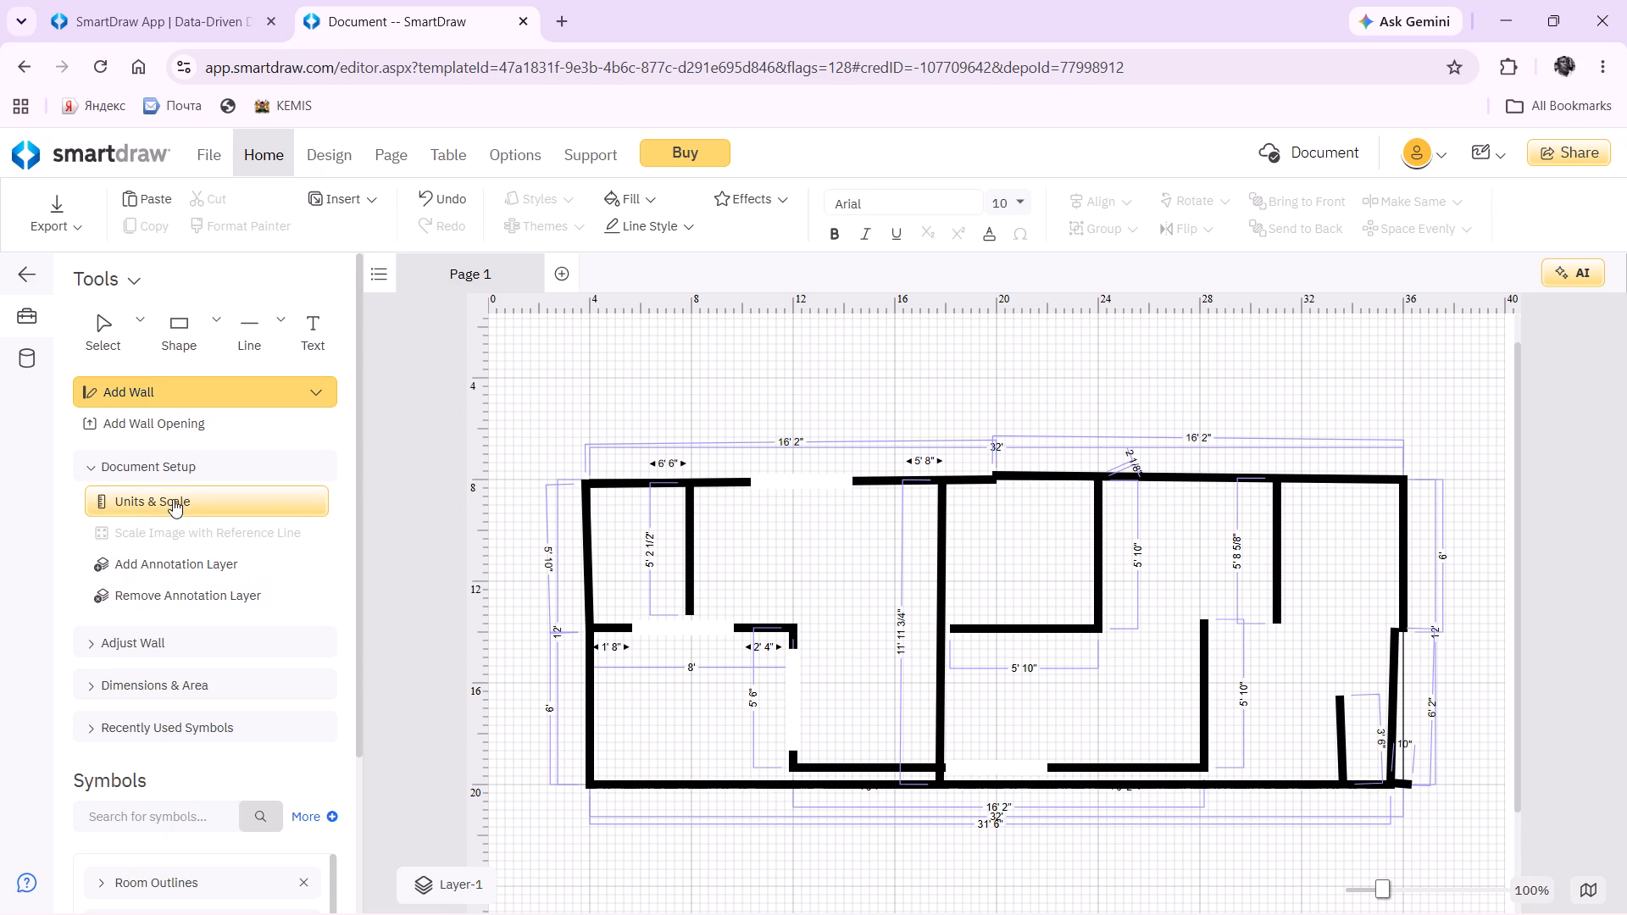
# Add a 4' wide wall opening in the 5' 10" horizontal interior wall, about 1' 6" from its left end.
pyautogui.click(180, 423)
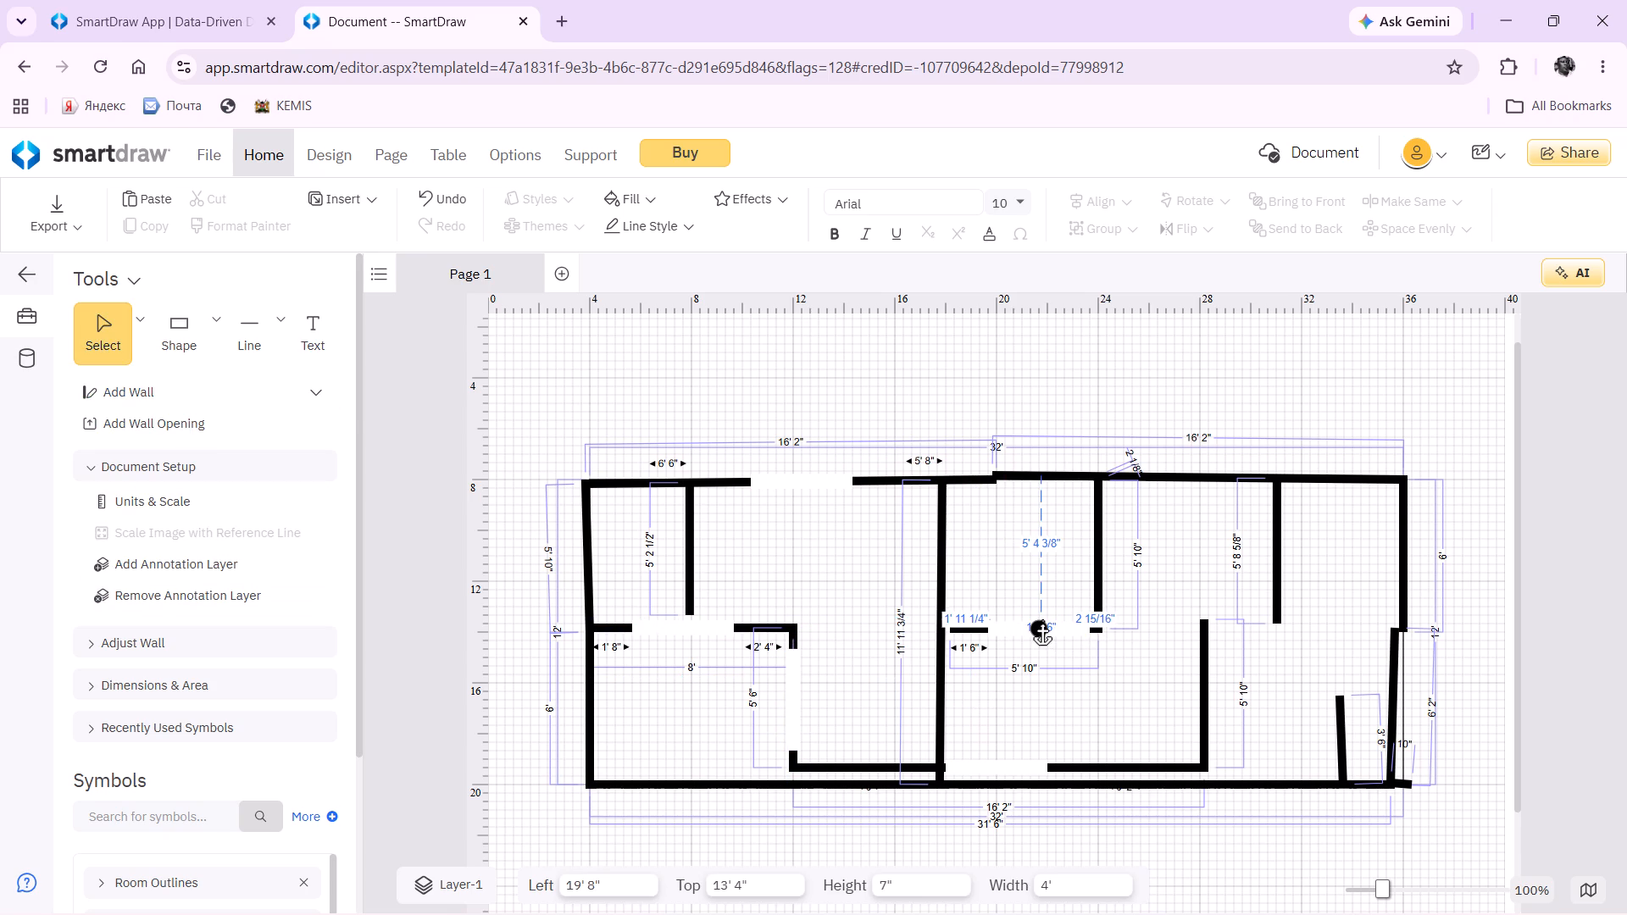
pyautogui.click(1037, 622)
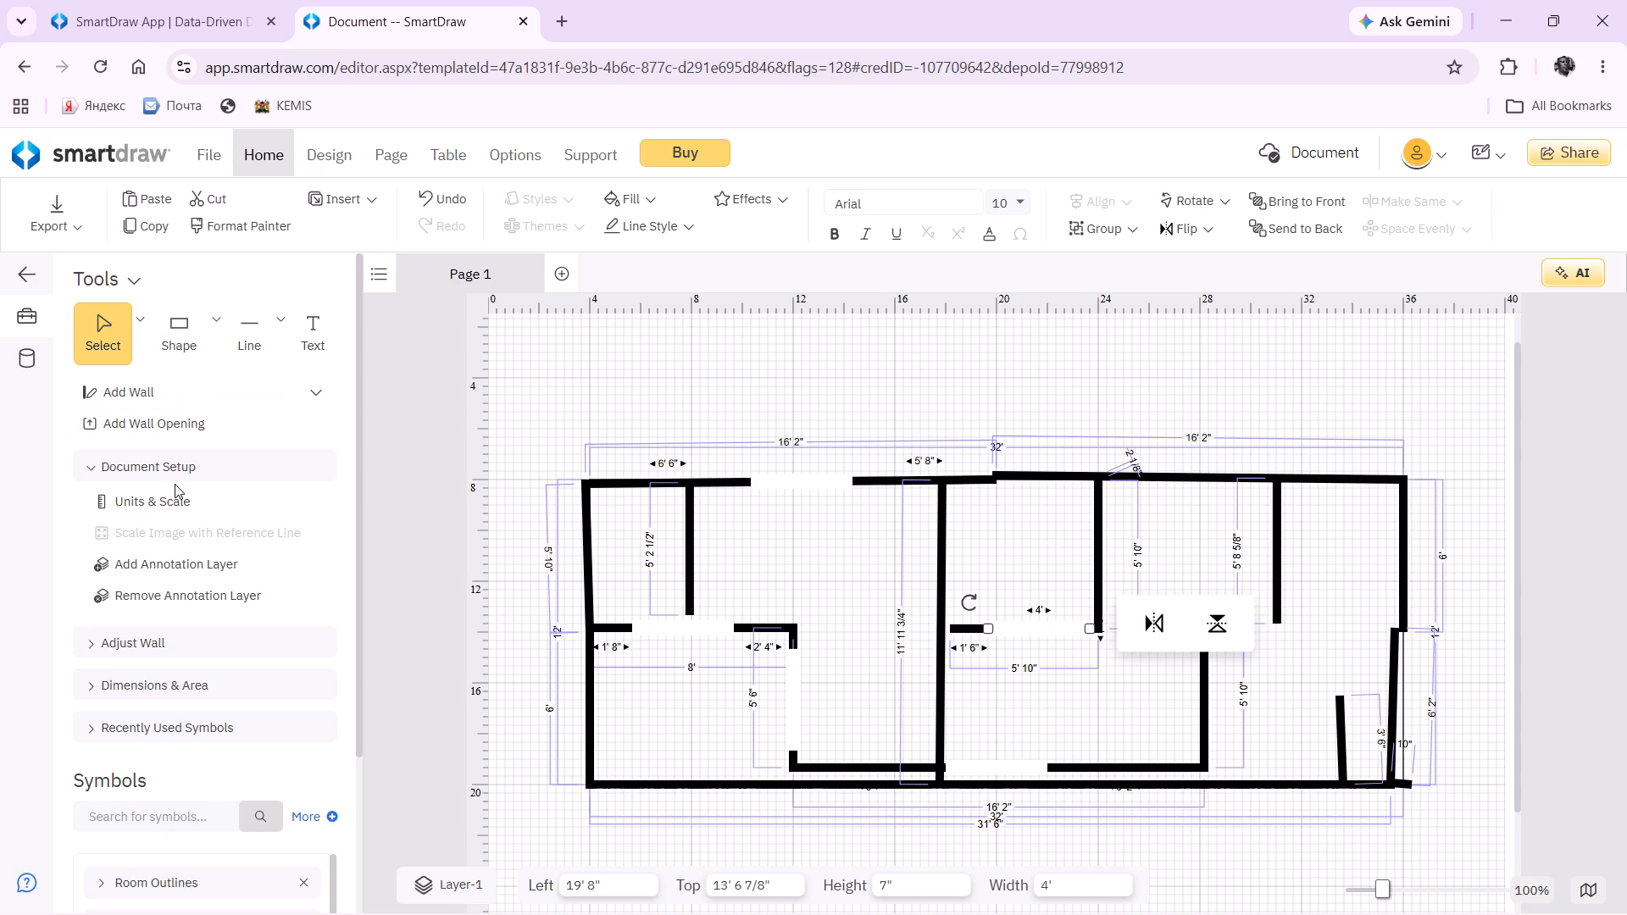
# Add a 4' wide wall opening in the full-height dividing wall, about 6' below its top end.
pyautogui.click(192, 391)
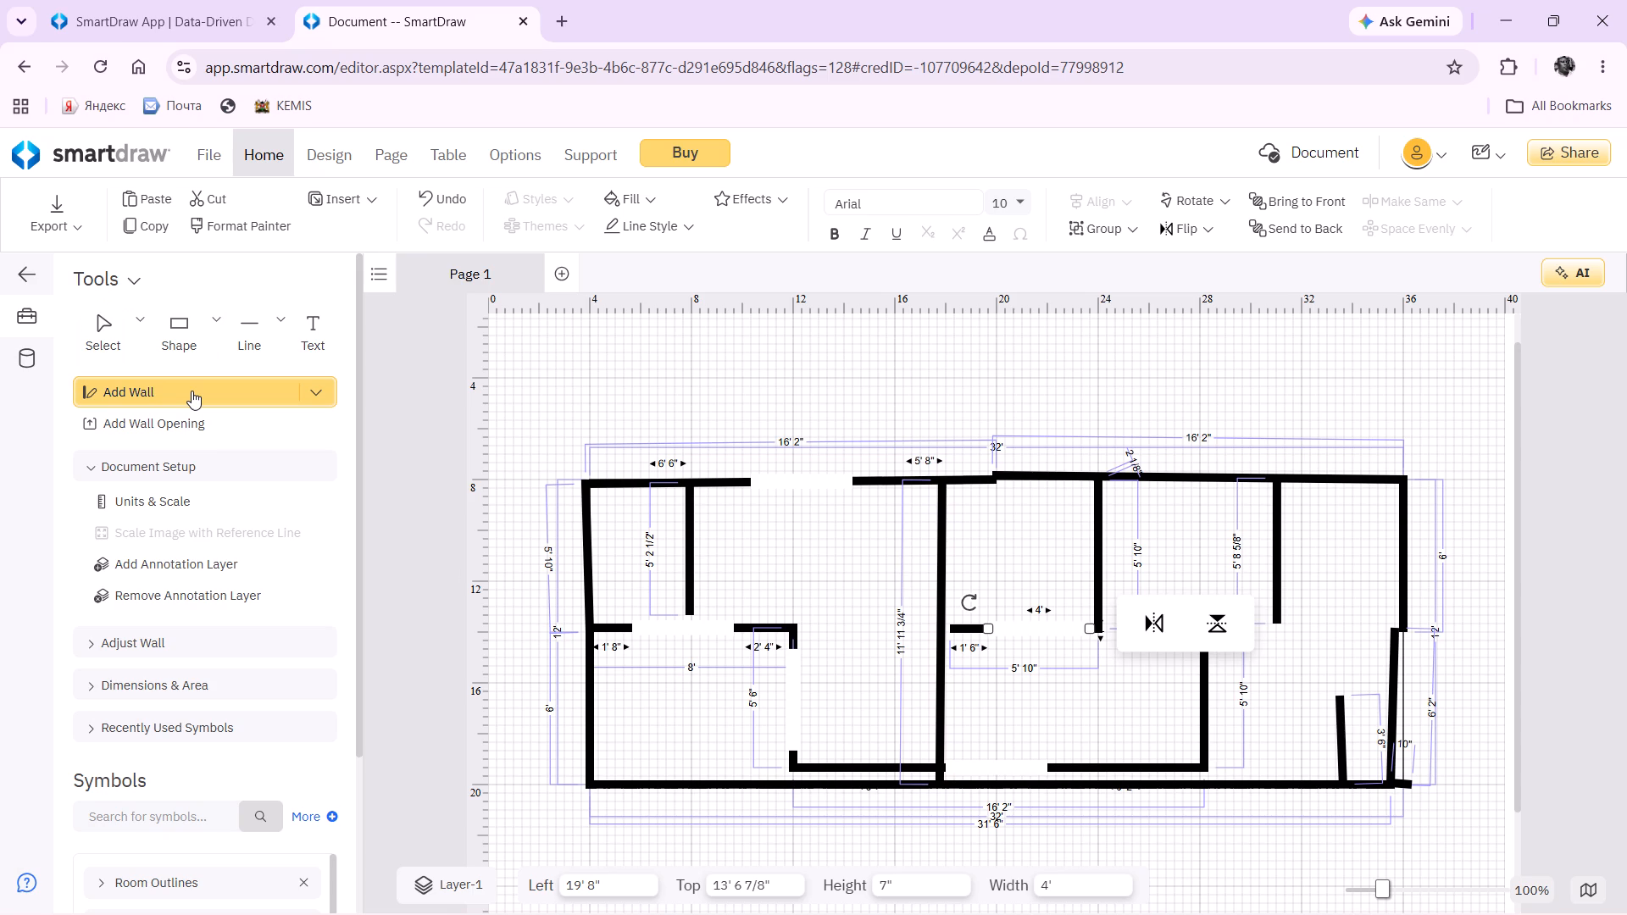
pyautogui.click(251, 434)
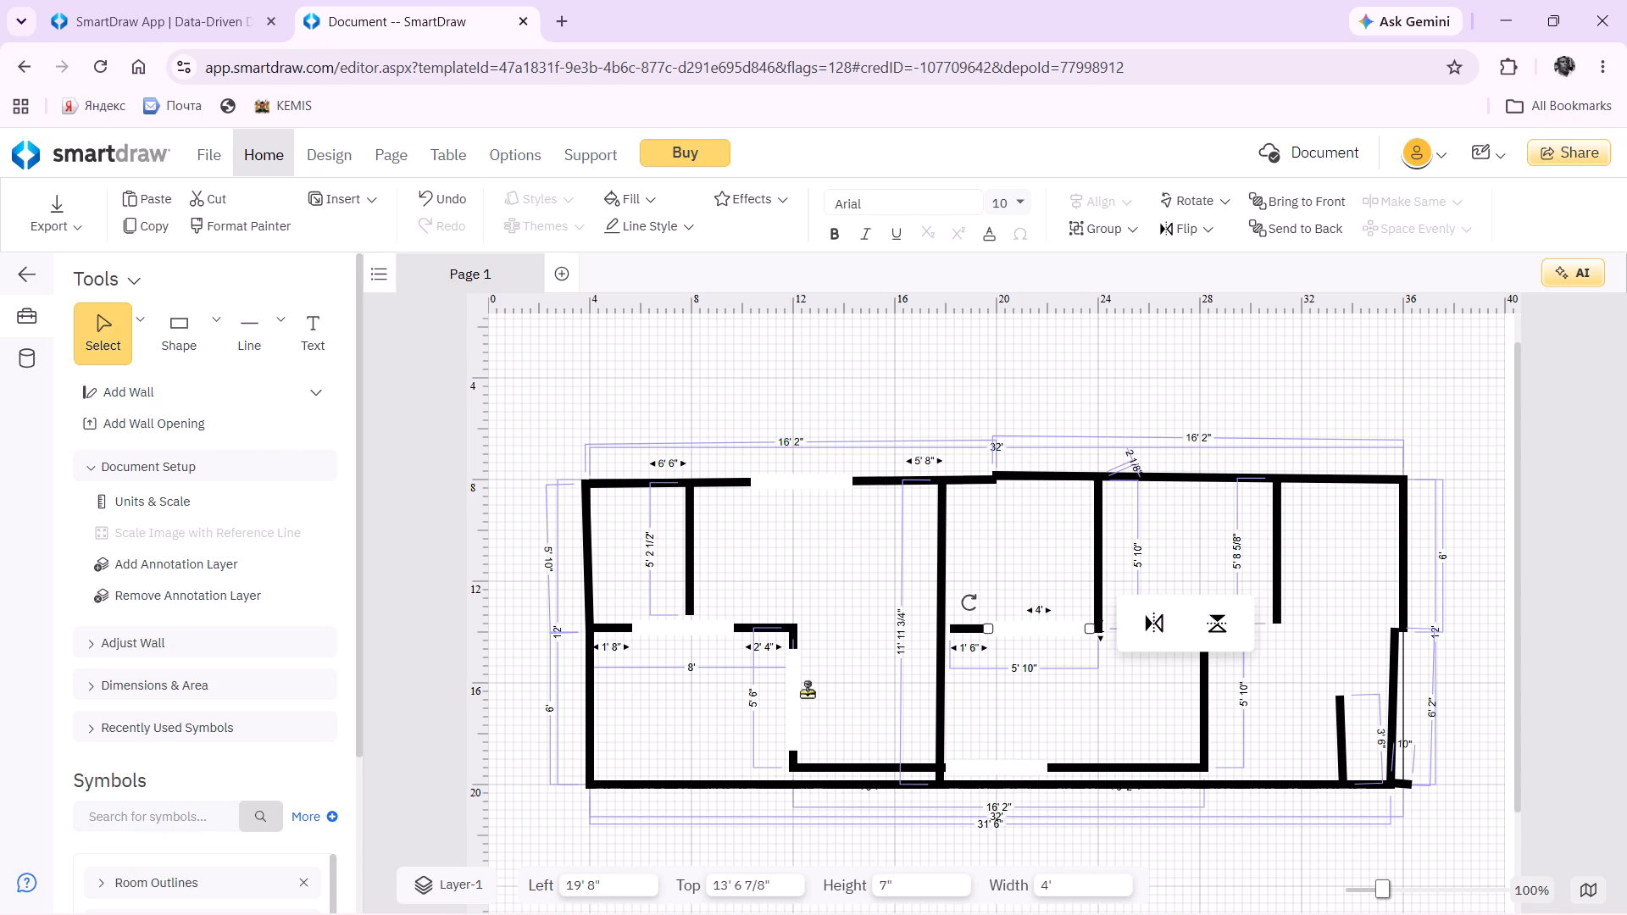
pyautogui.click(947, 682)
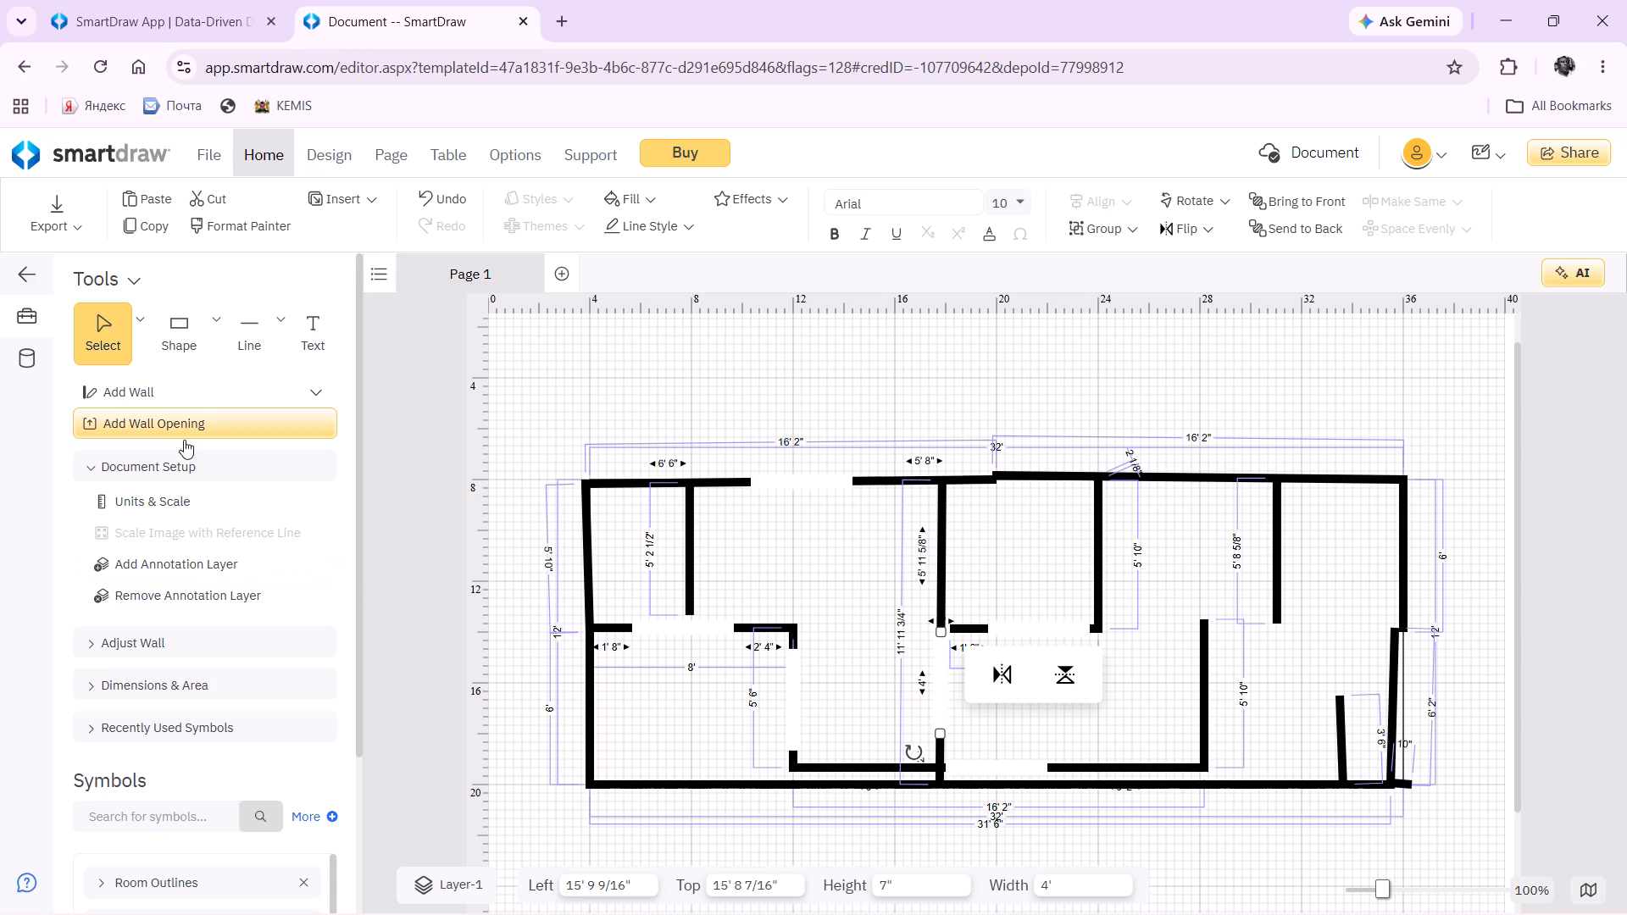
# Draw a horizontal interior wall about 3' 6" long rightward from the lower end of the vertical wall near the 31' mark.
pyautogui.click(197, 391)
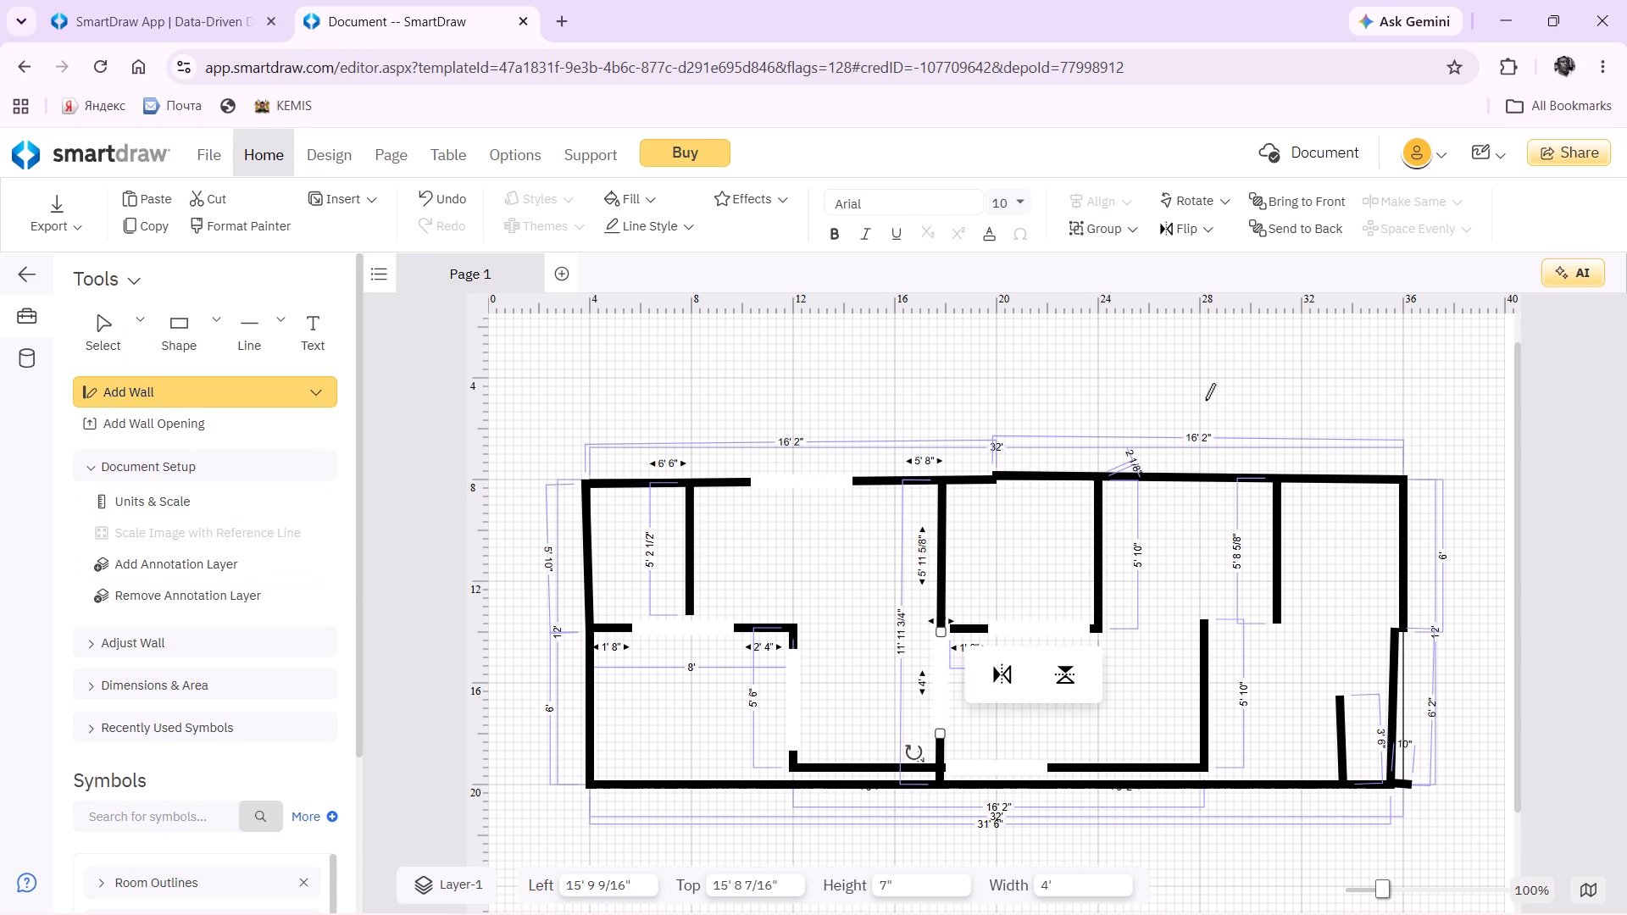
pyautogui.click(1095, 261)
pyautogui.click(1280, 623)
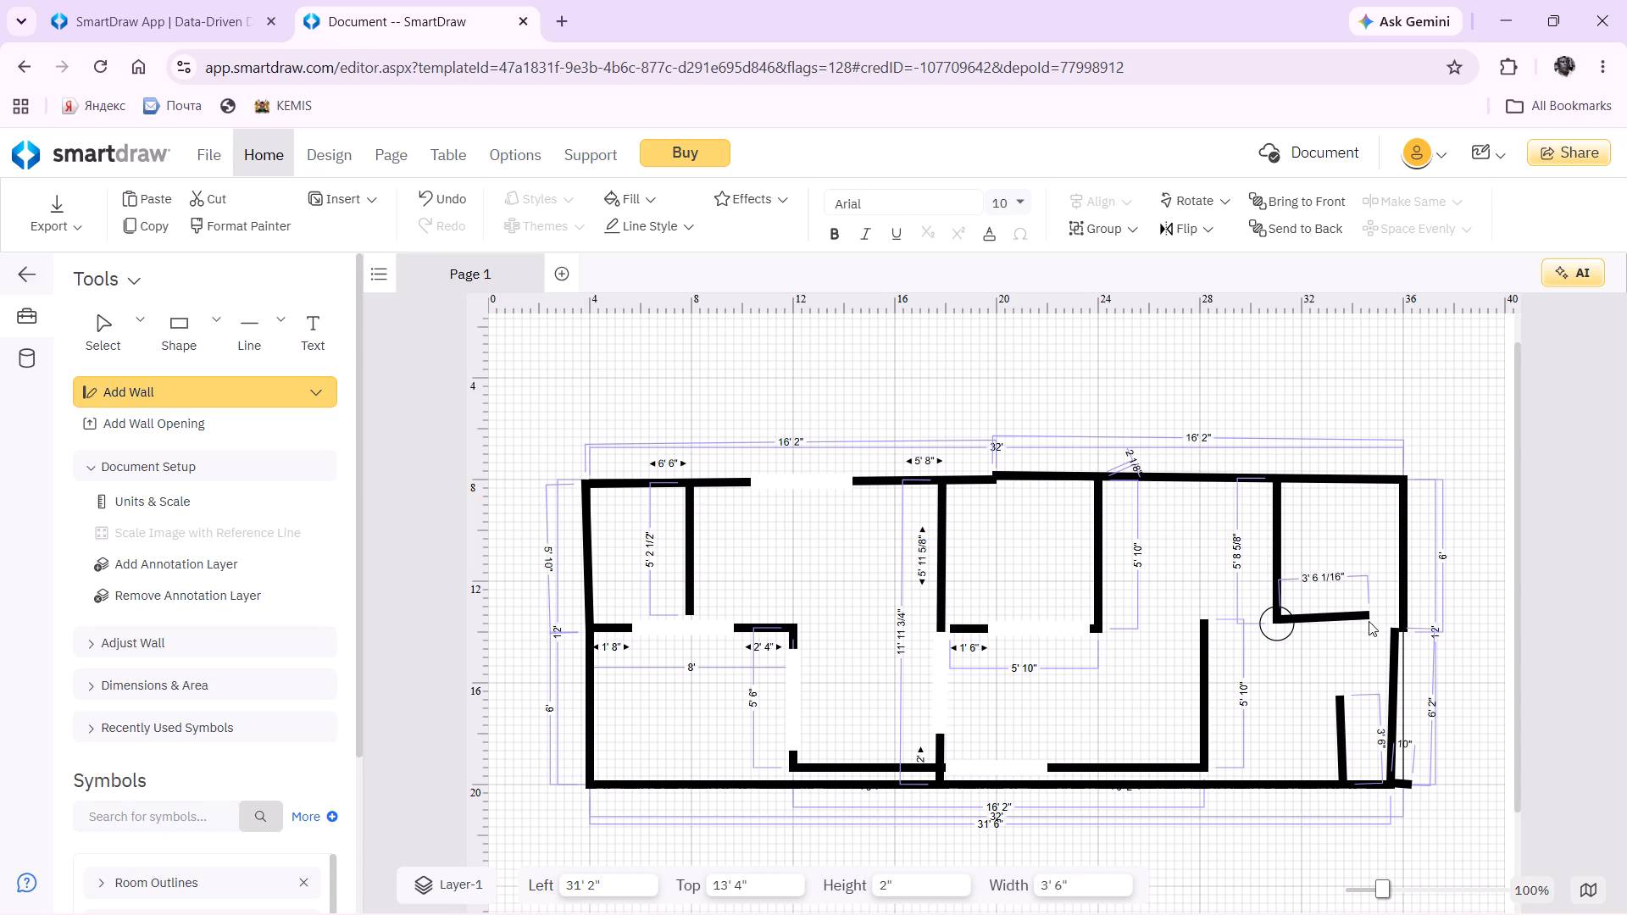
pyautogui.click(1369, 620)
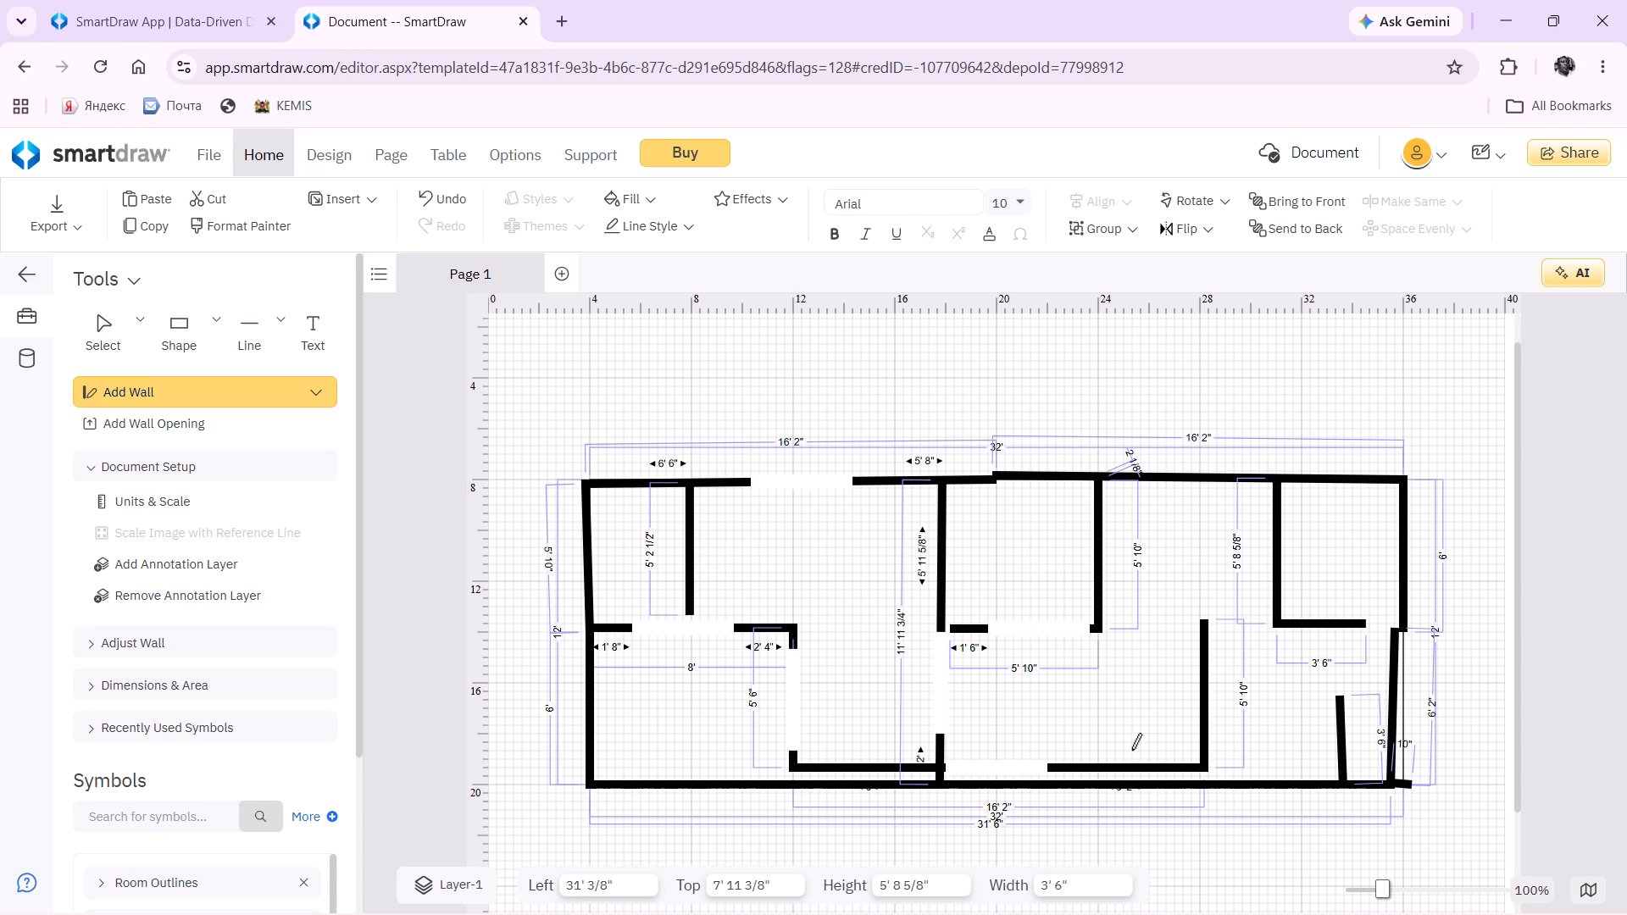
# Draw a horizontal interior wall about 6' 6" long leftward from the middle of the vertical wall near the 28' mark.
pyautogui.click(1202, 698)
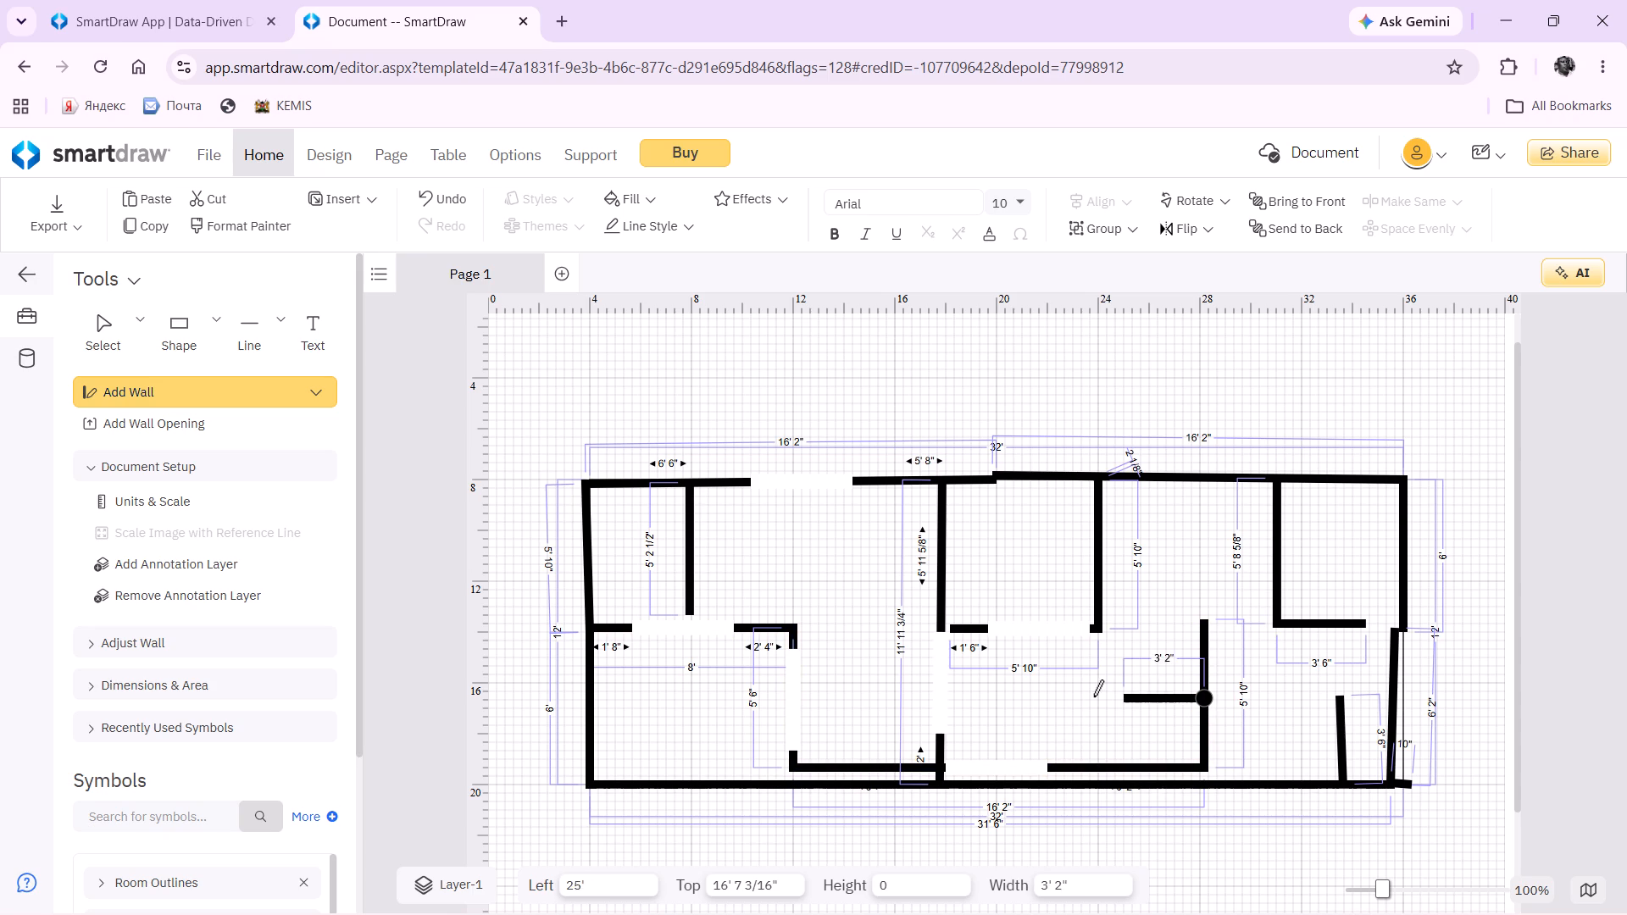
pyautogui.click(1038, 692)
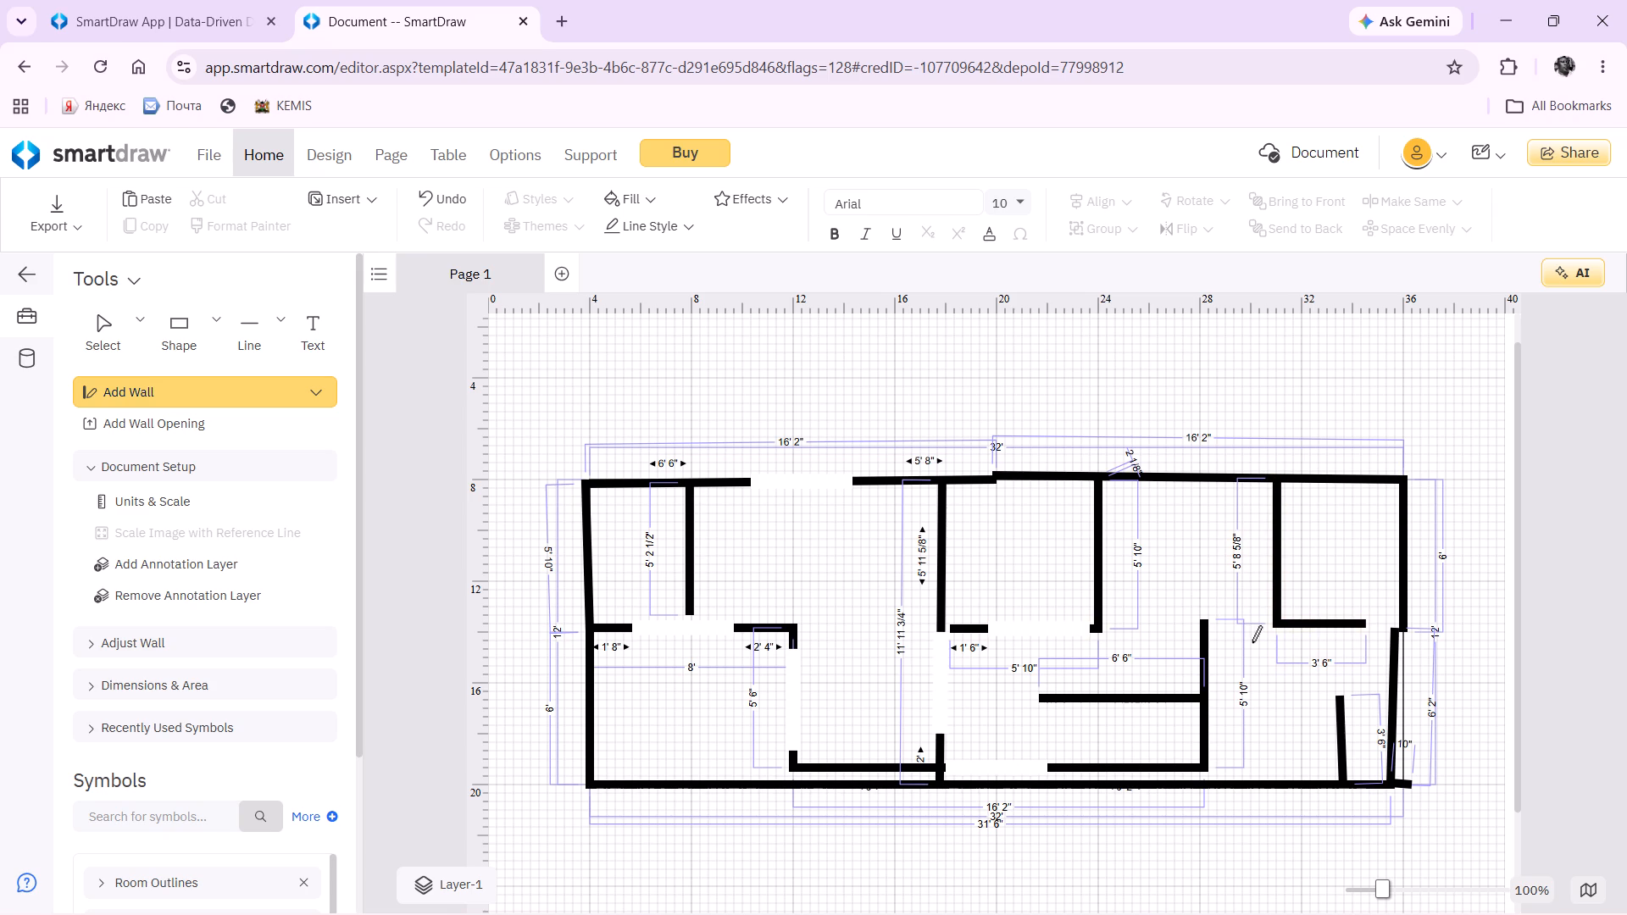
# Draw a horizontal interior wall about 4' 2" long leftward from the upper end of the short vertical wall near the bottom-right corner.
pyautogui.click(1337, 694)
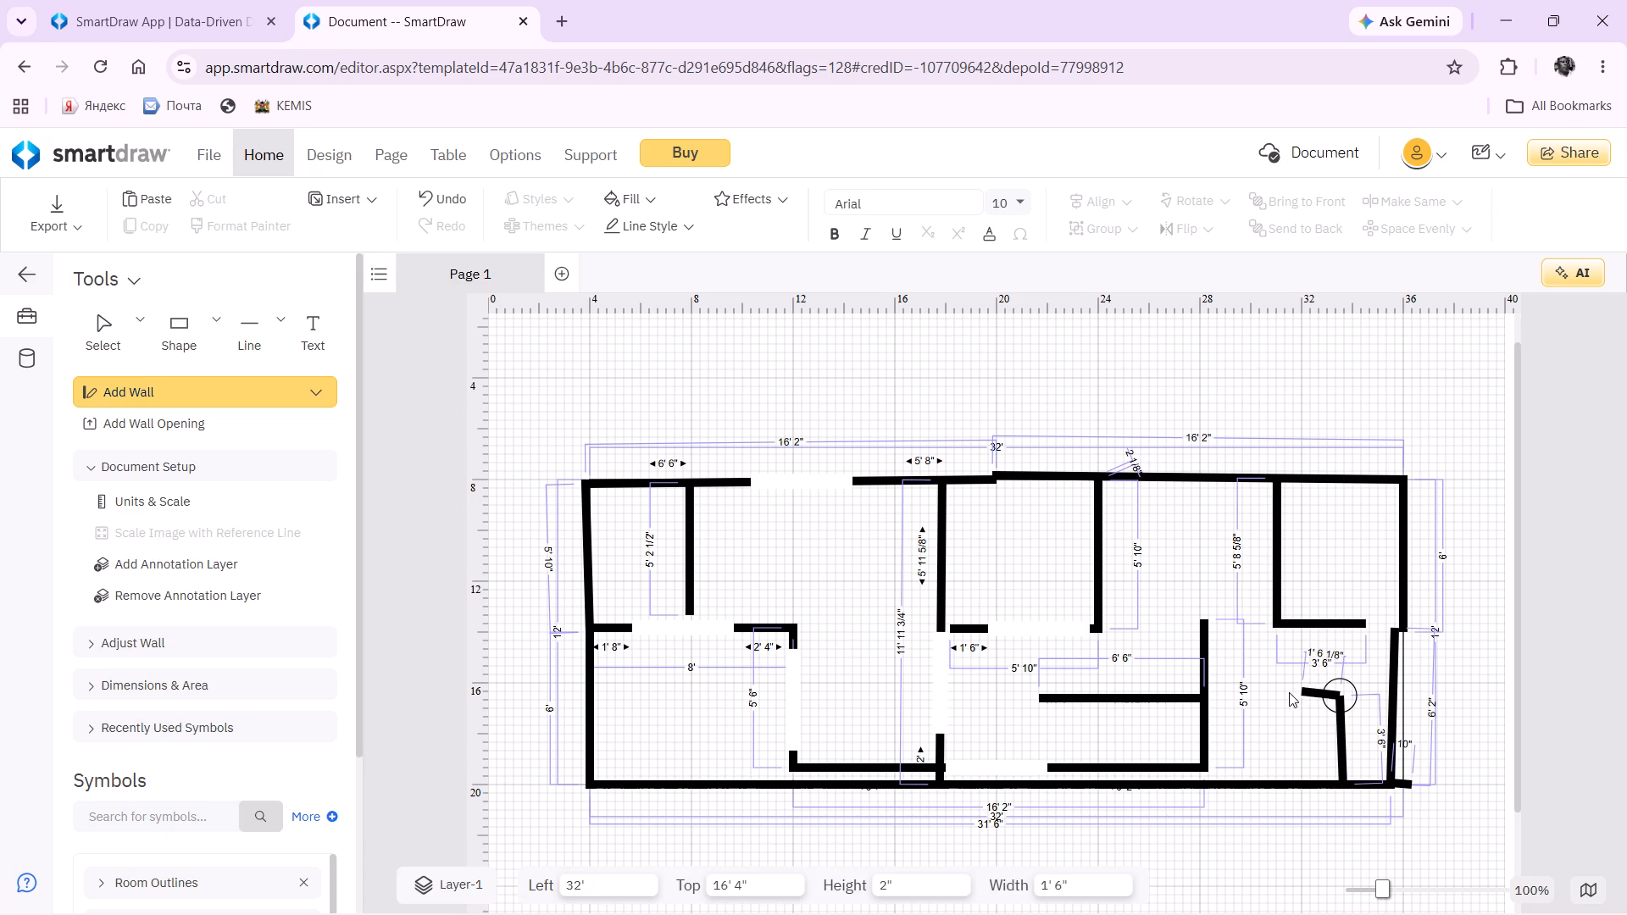
pyautogui.click(1236, 691)
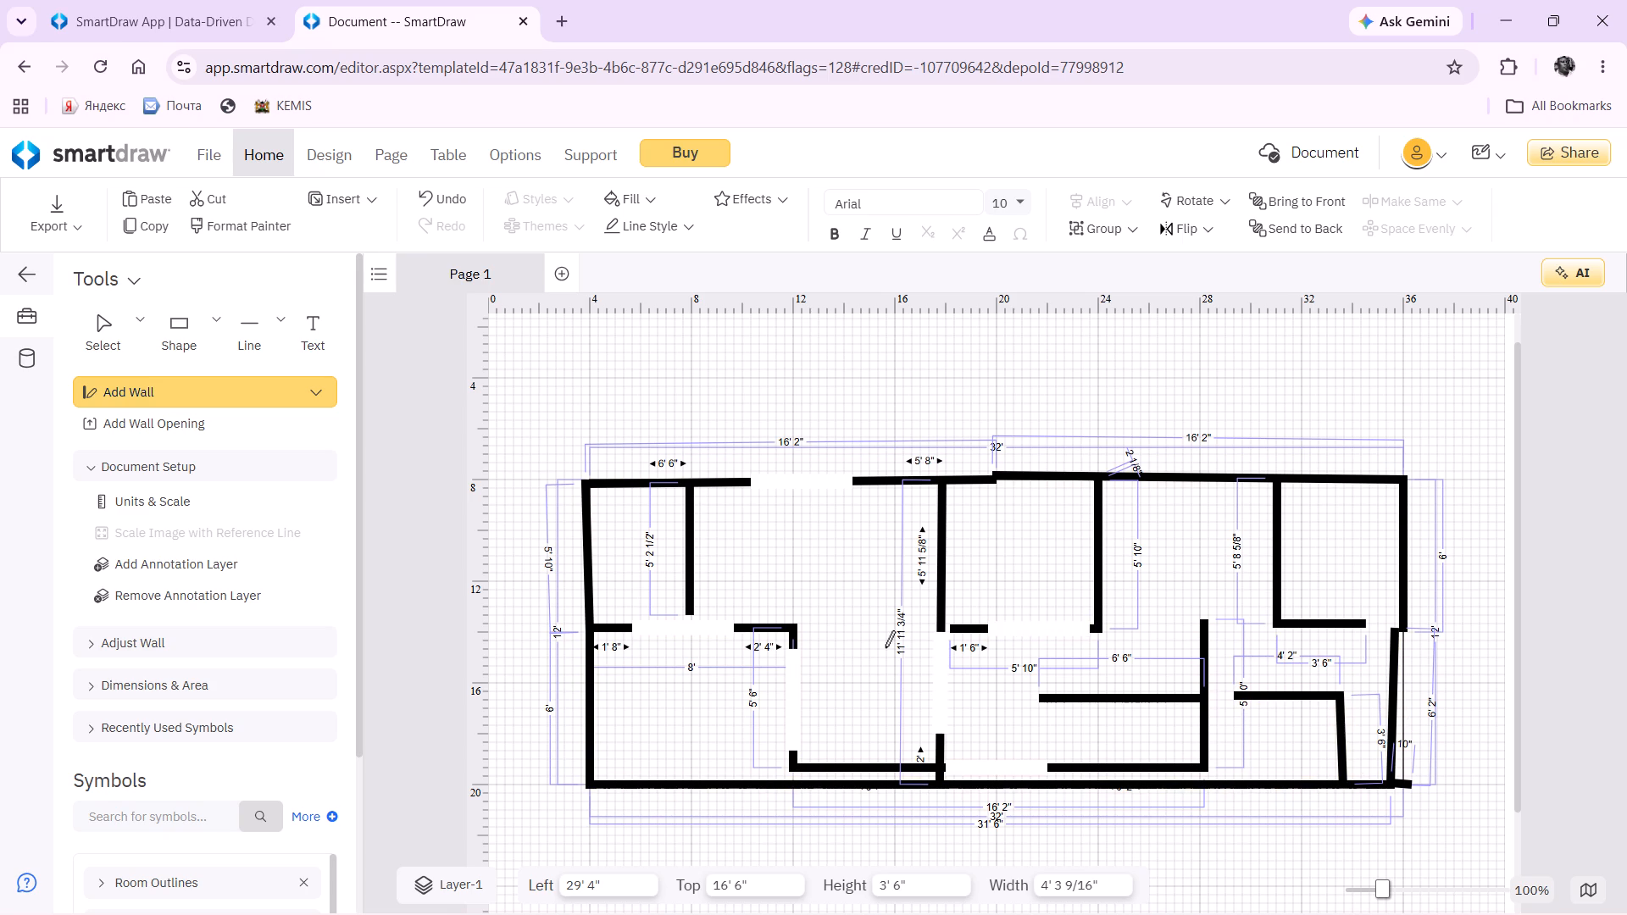
# Draw a horizontal interior wall about 5' 4" long leftward from the lower part of the vertical wall near the 31' mark.
pyautogui.click(1274, 587)
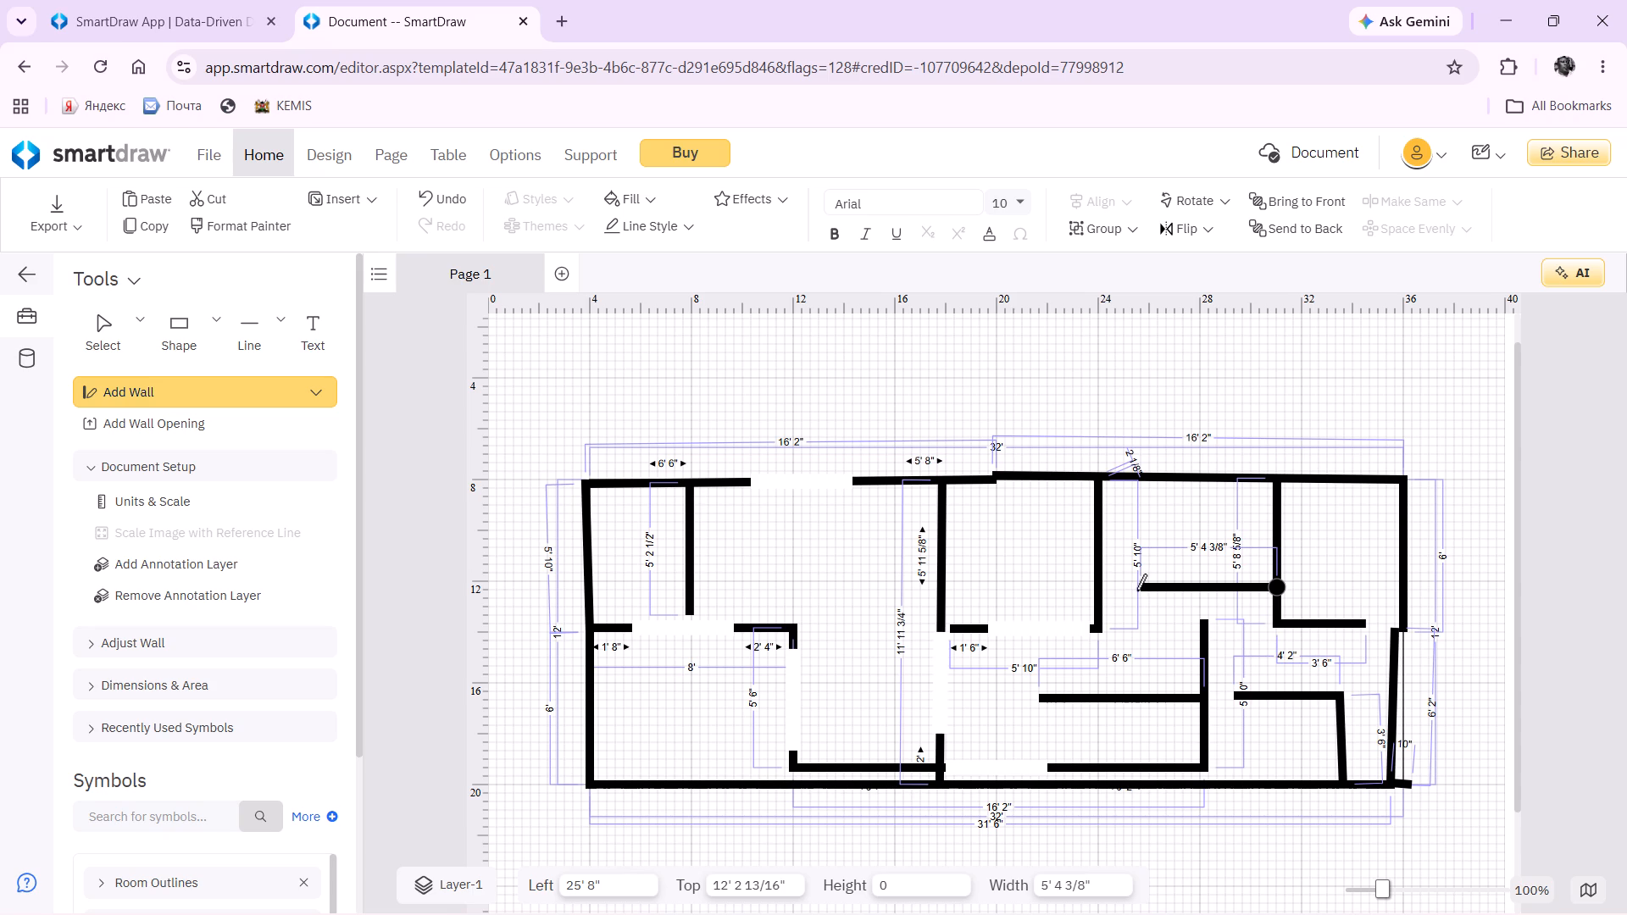
pyautogui.click(1140, 591)
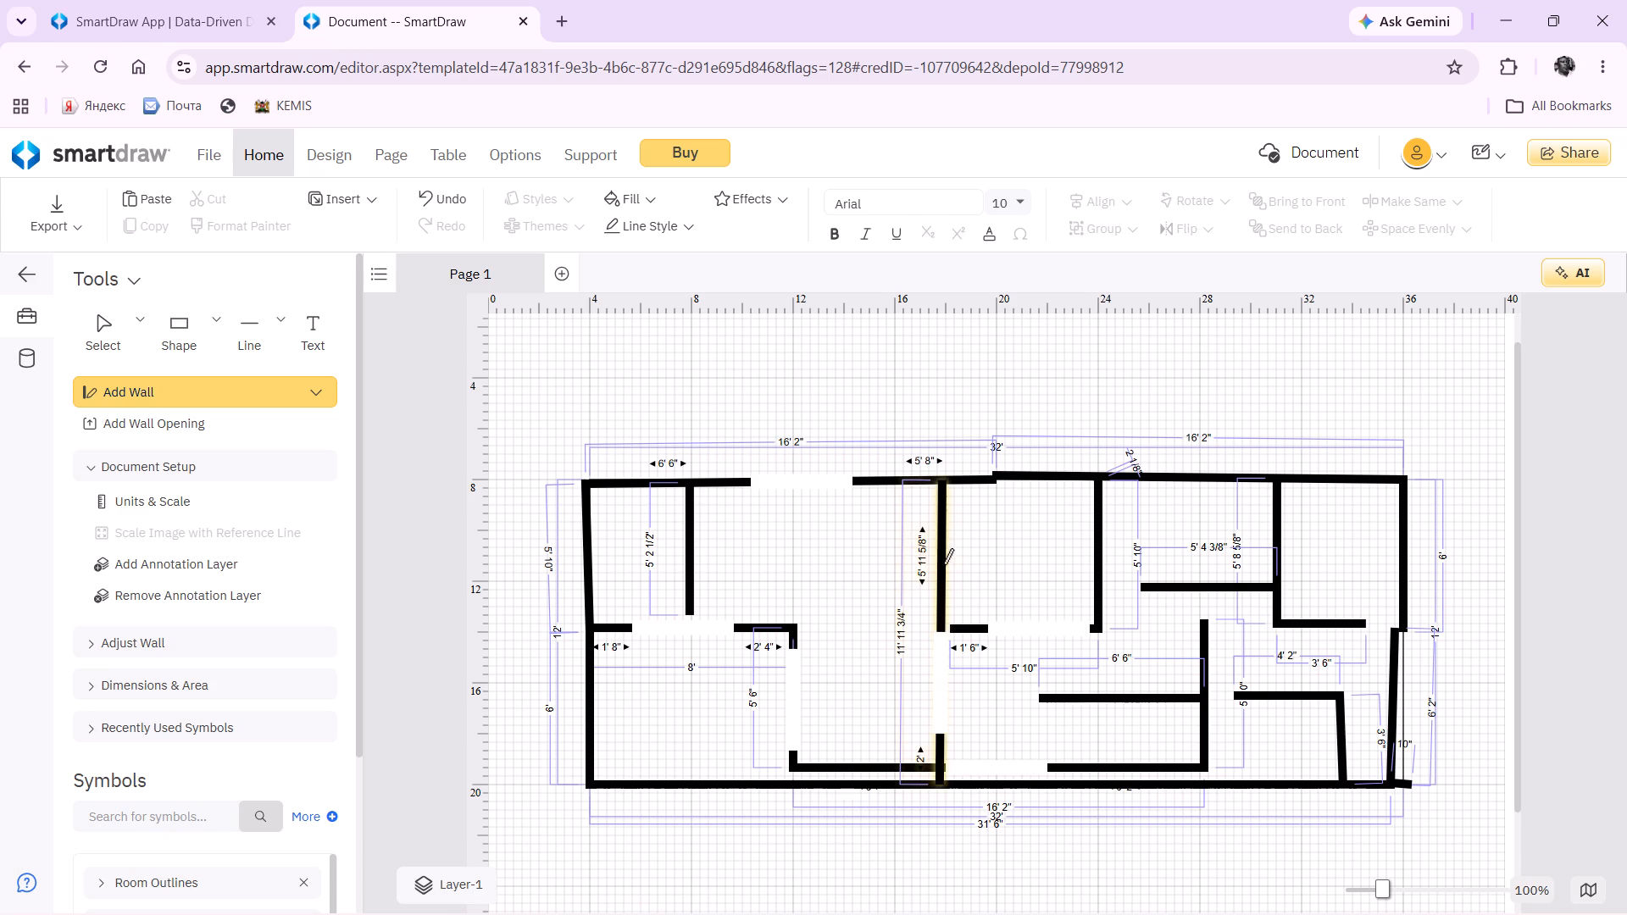
# Draw a stub wall about 1' 2" long leftward from the full-height dividing wall, continuing in a diagonal wall down to the left.
pyautogui.moveTo(935, 562); pyautogui.dragTo(914, 557)
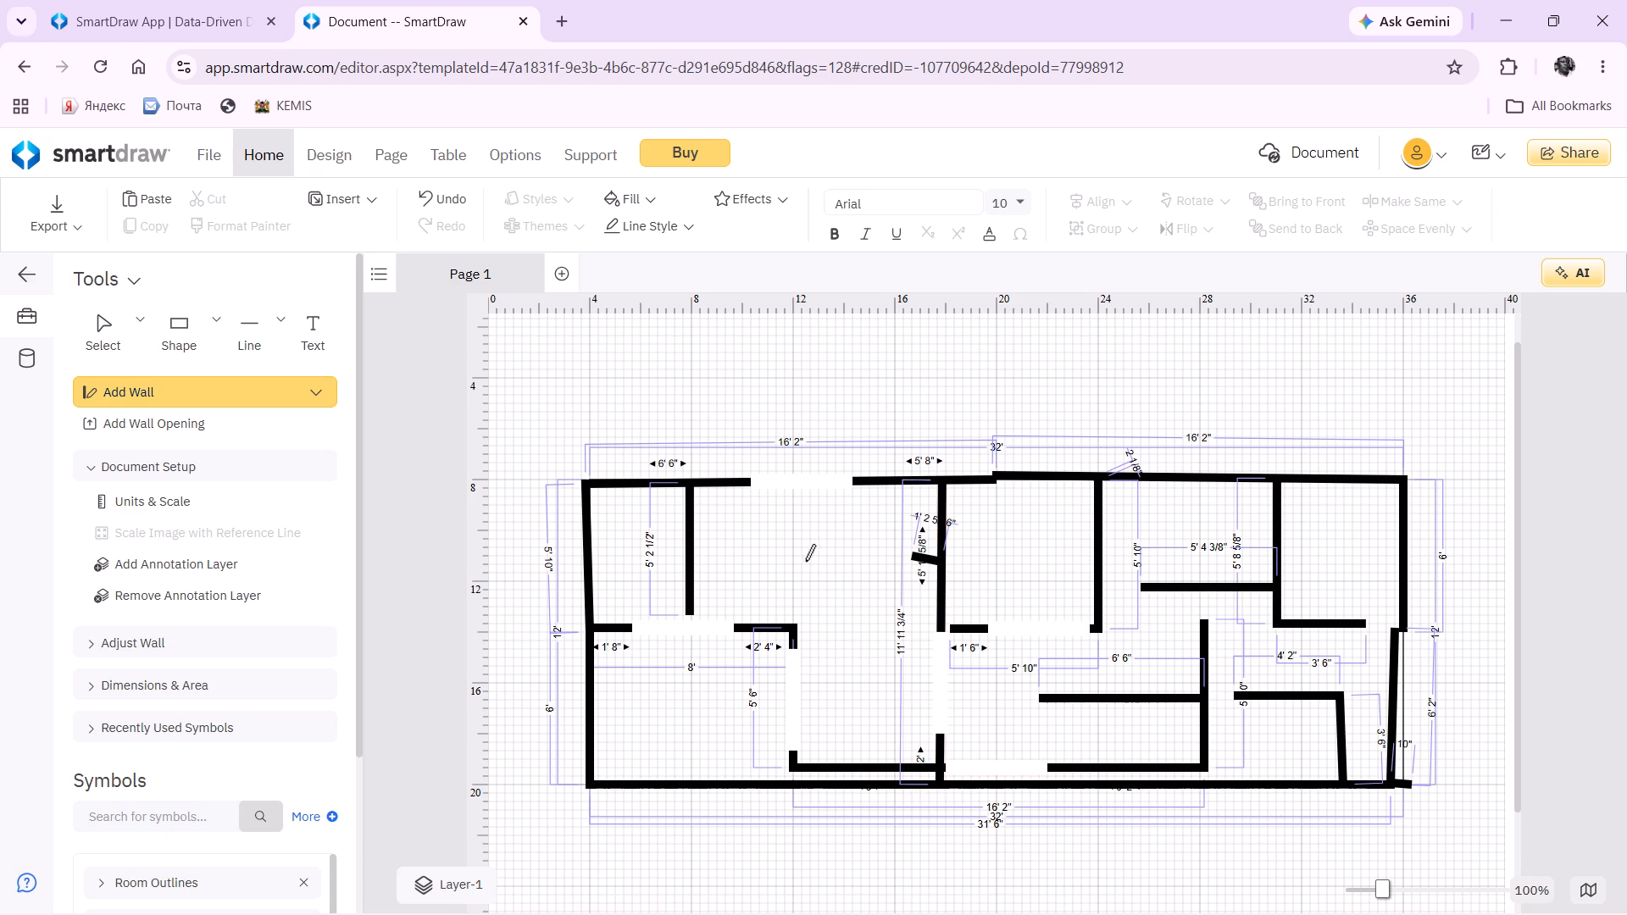
pyautogui.click(909, 558)
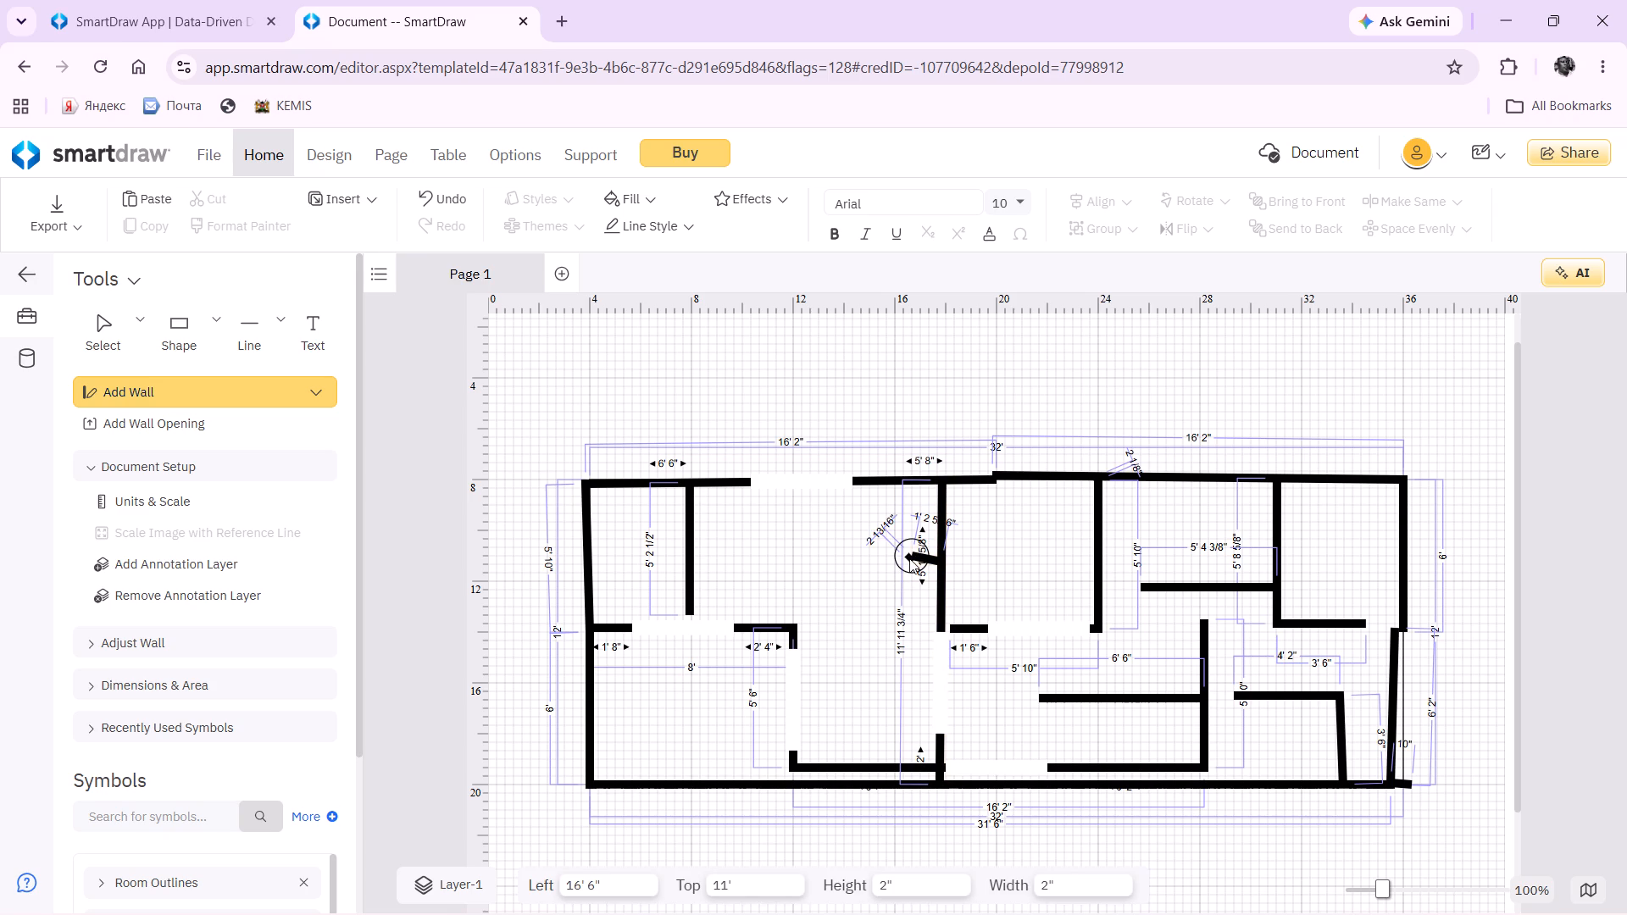
pyautogui.click(855, 631)
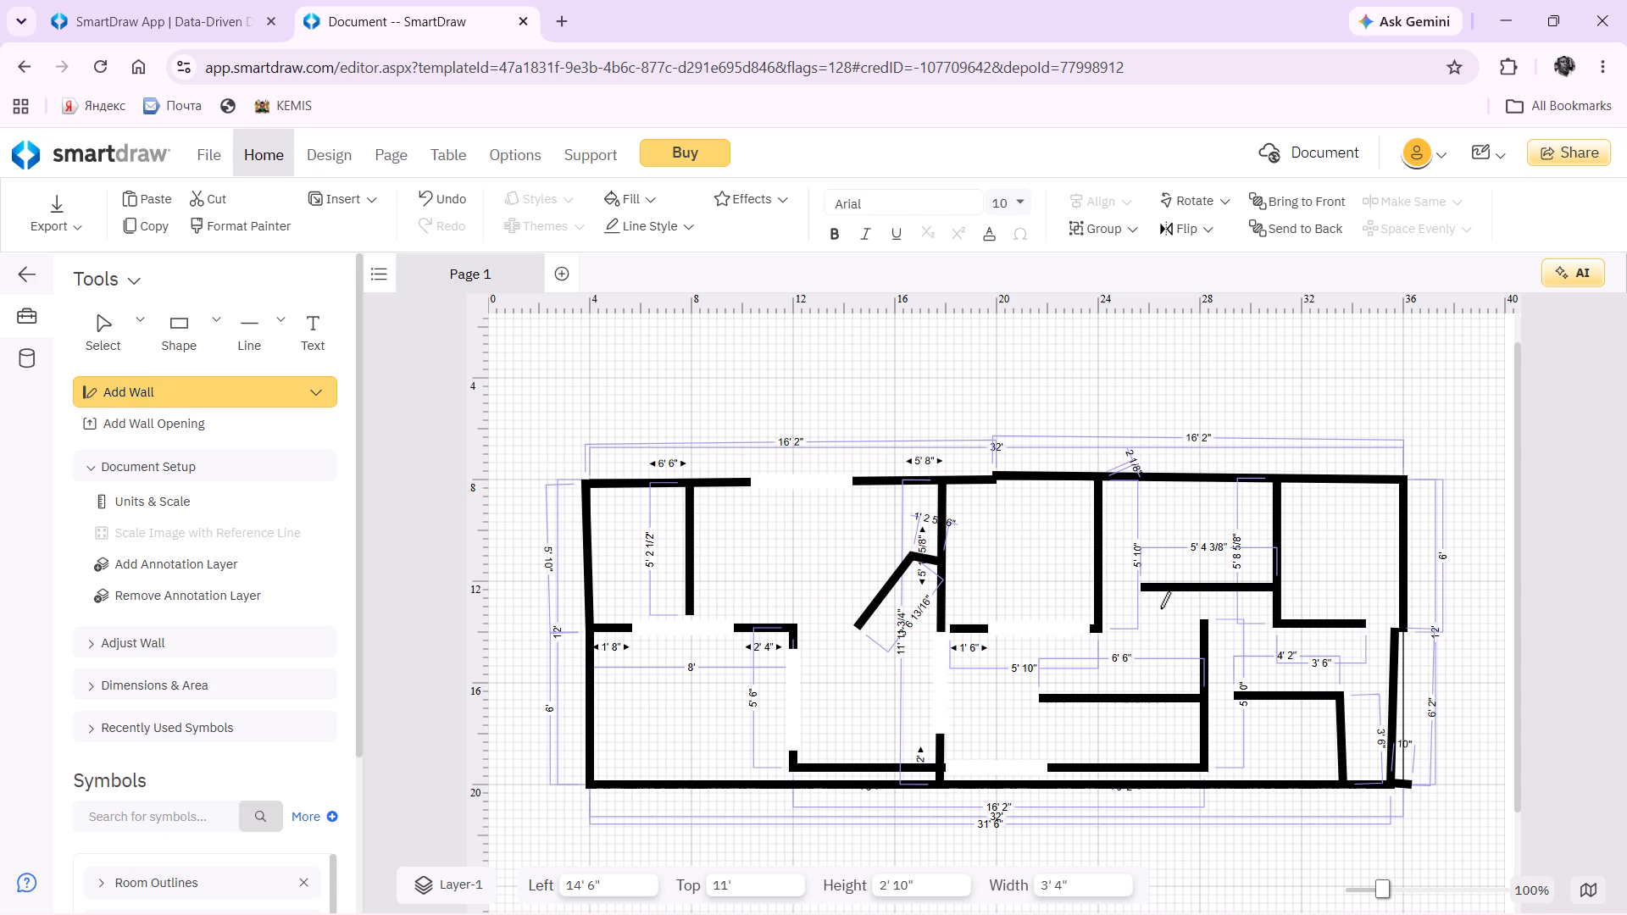
# Add a 4' wide wall opening in the upper section of the floor plan's right outer wall.
pyautogui.click(210, 421)
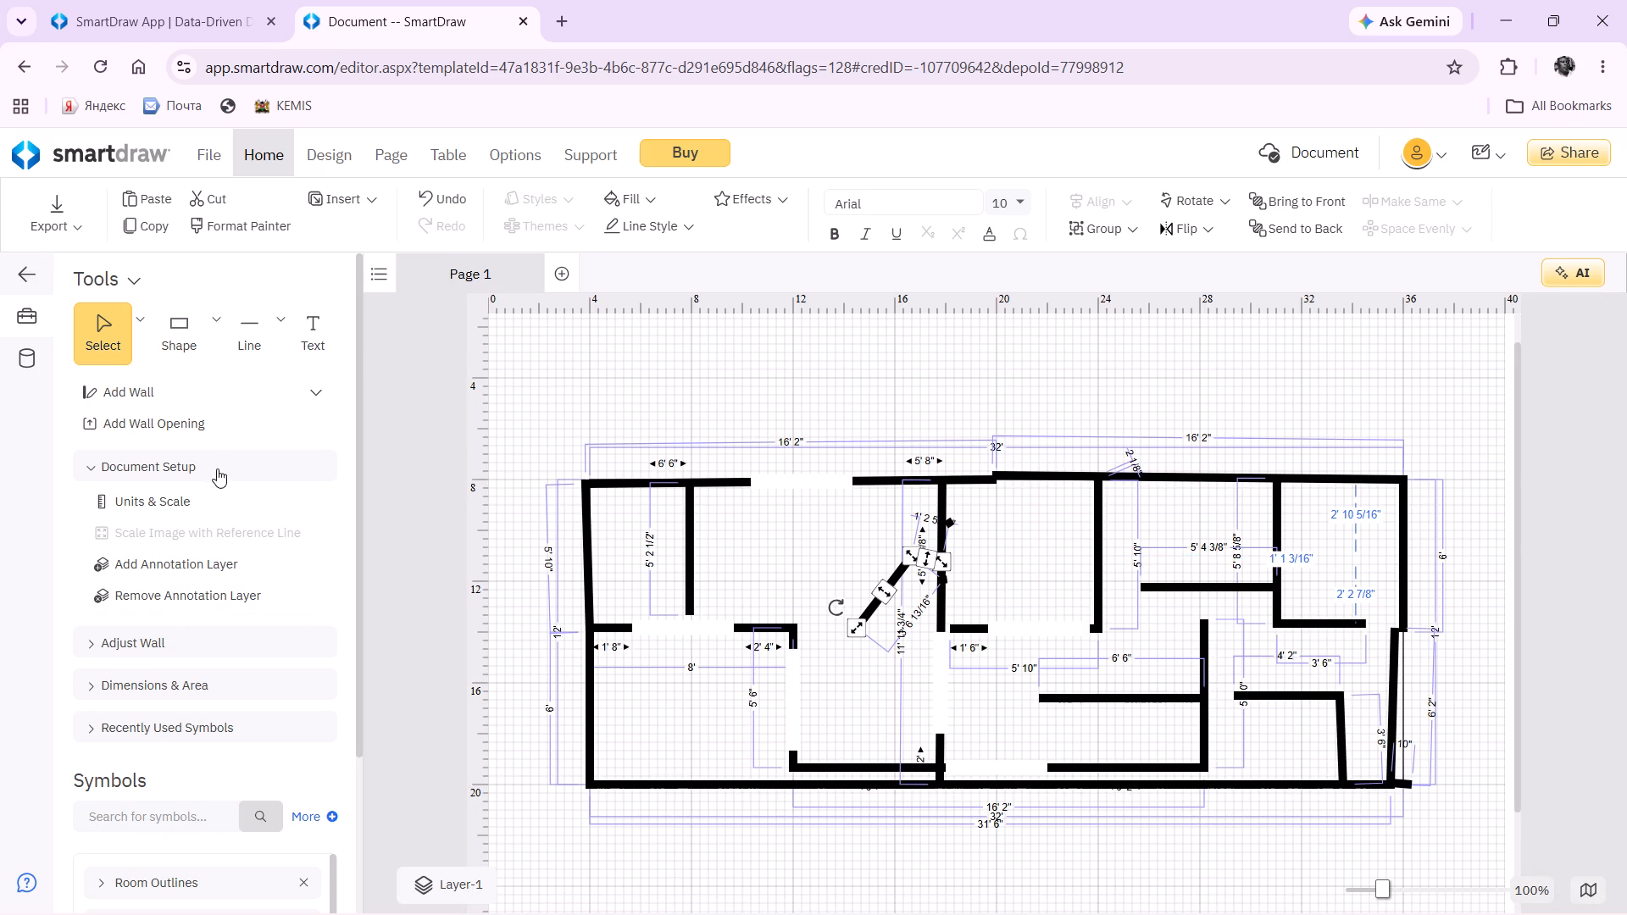
pyautogui.click(205, 428)
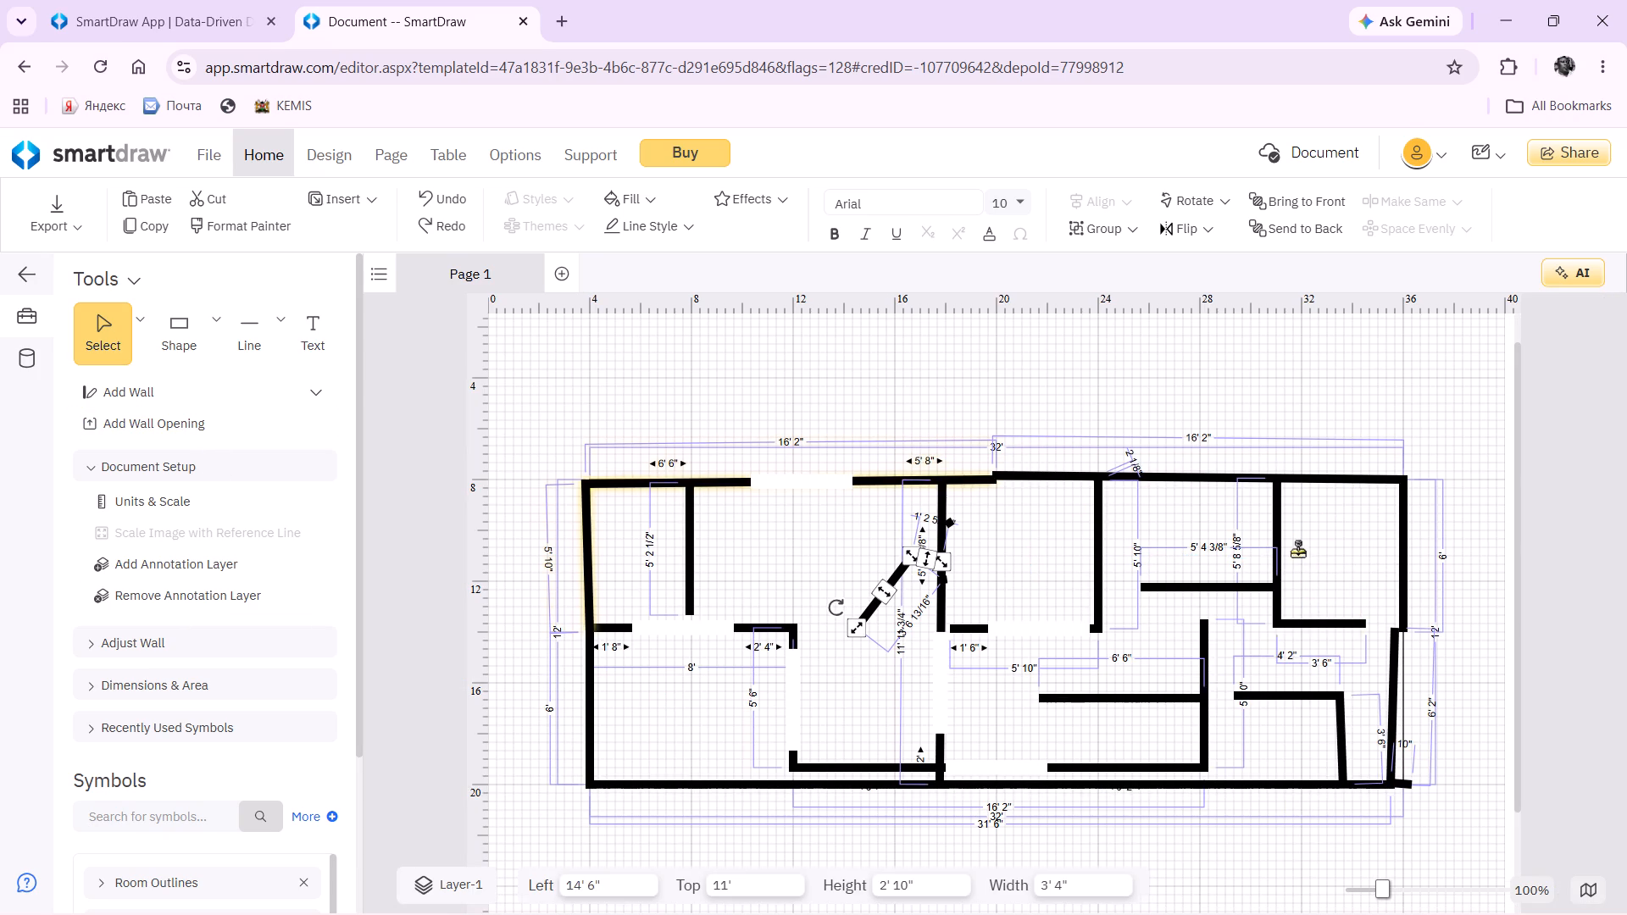
pyautogui.click(1395, 548)
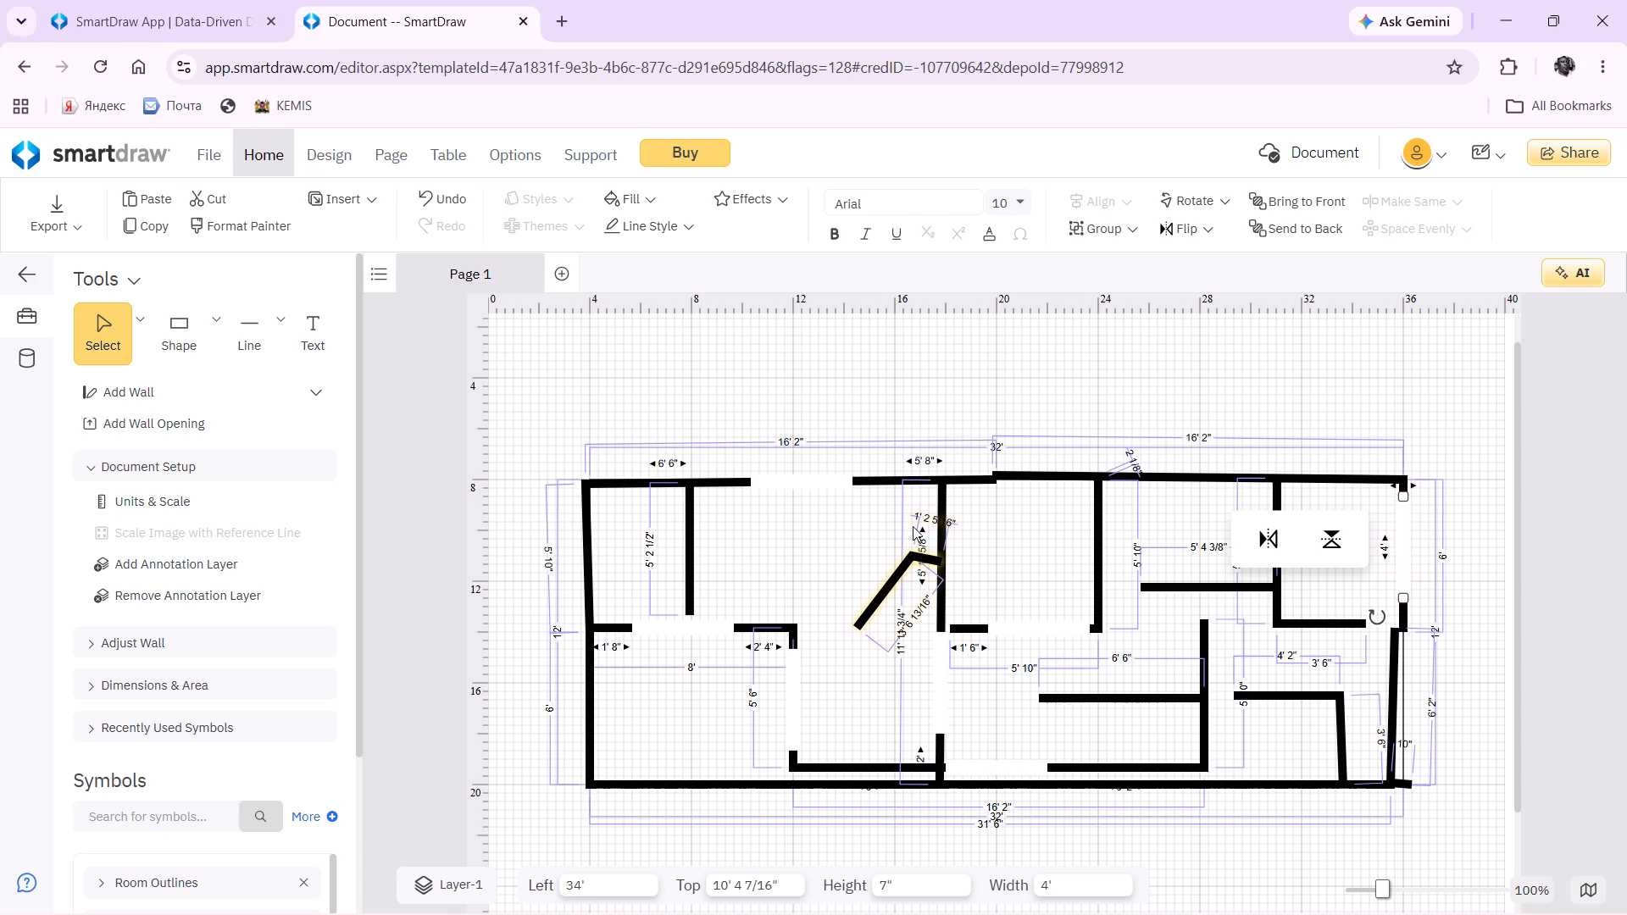
# Add a 4' wide wall opening in the bottom outer wall near the 8' mark, about 2' 4" from the bottom-left corner.
pyautogui.click(131, 393)
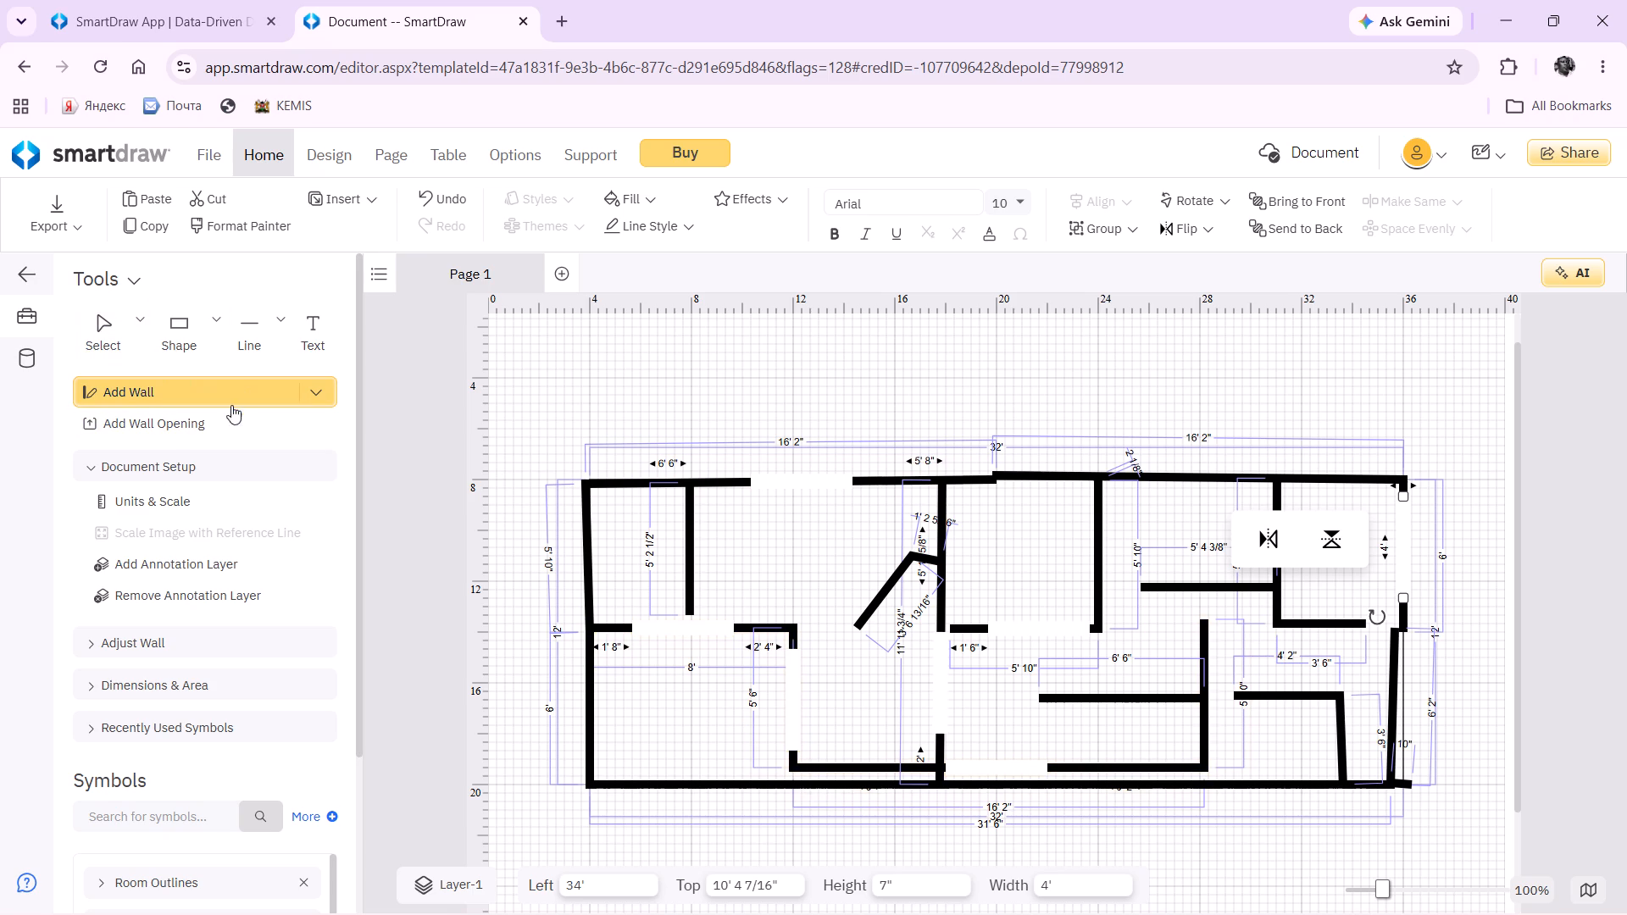
pyautogui.click(194, 415)
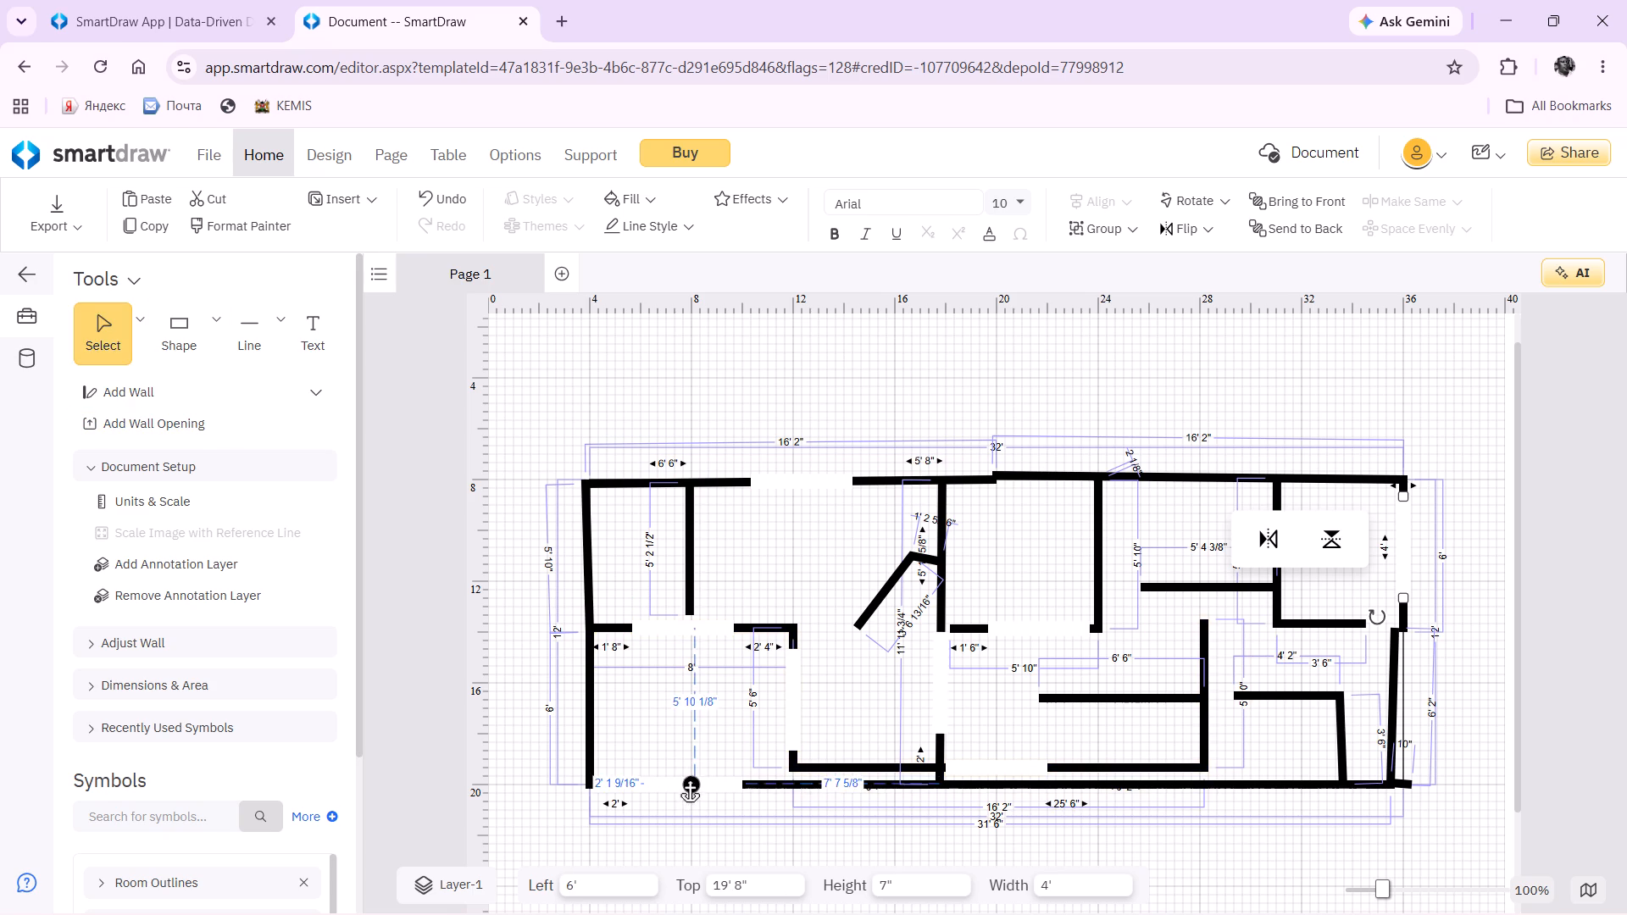
pyautogui.click(702, 779)
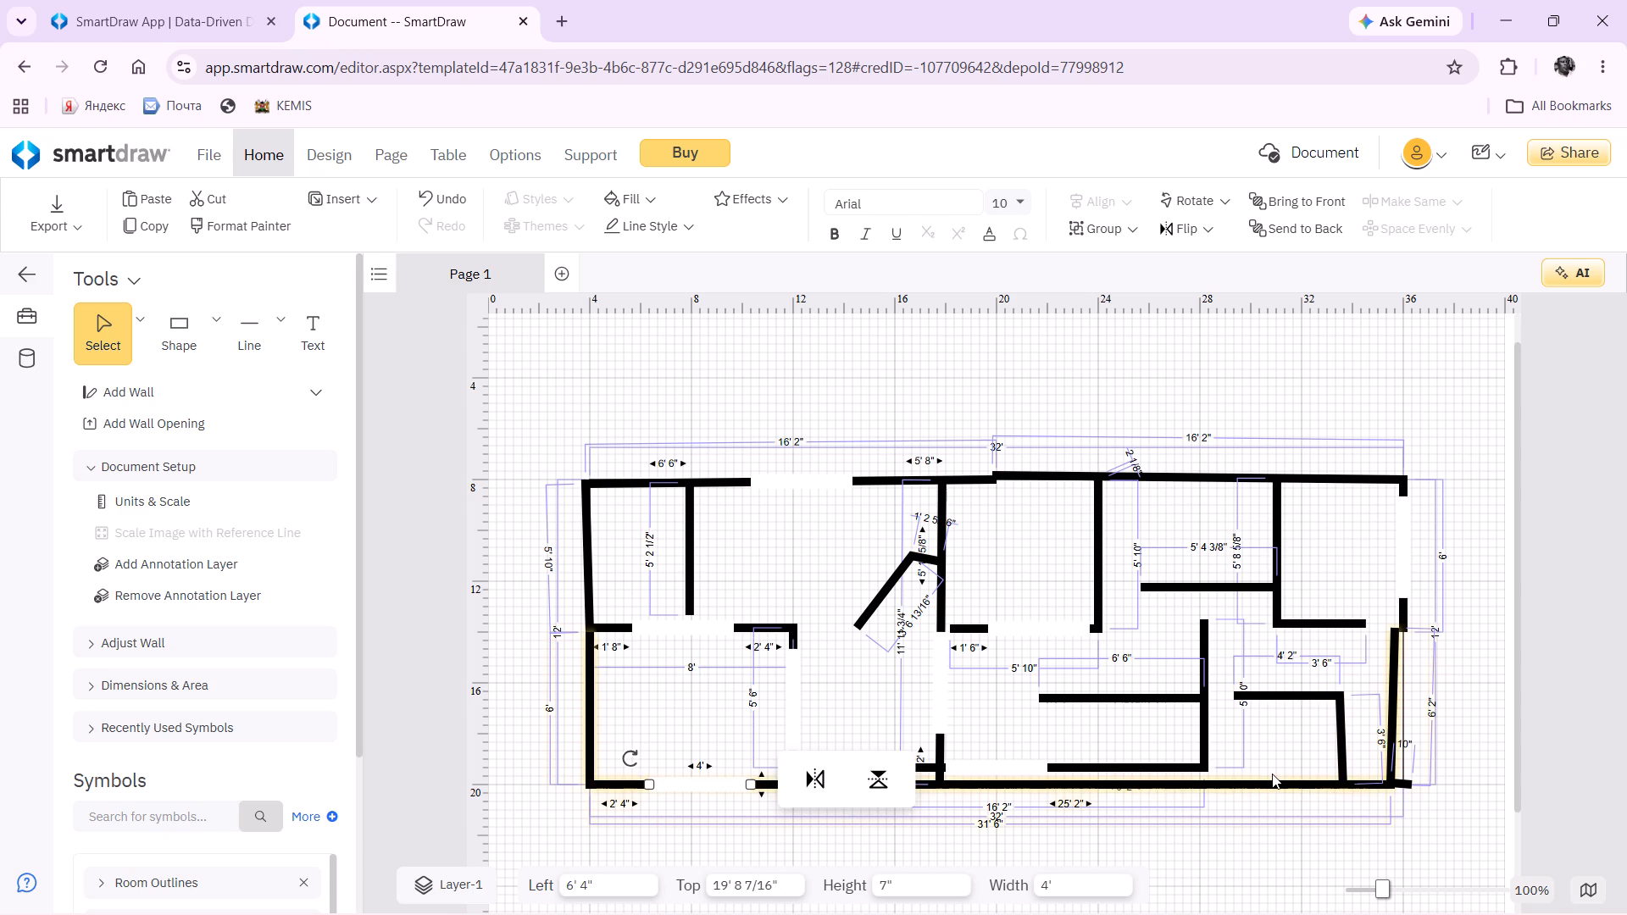
# Draw a diagonal wall about 3' 10" long up and to the left from the left end of the short horizontal wall near the 22' mark.
pyautogui.click(210, 430)
pyautogui.click(170, 396)
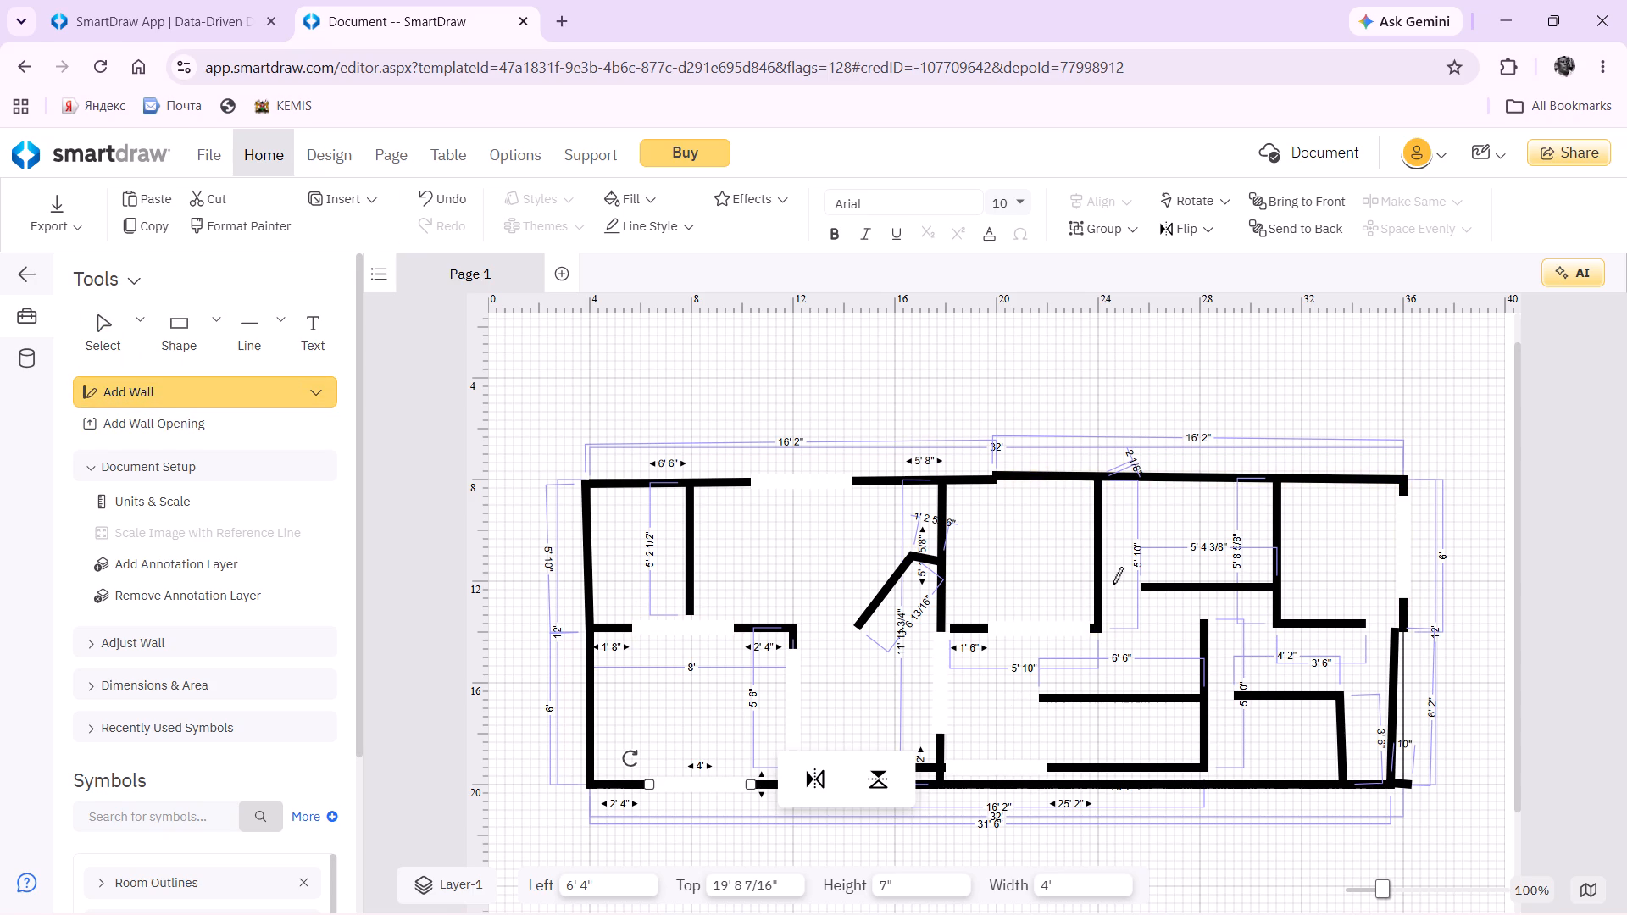
pyautogui.click(1045, 768)
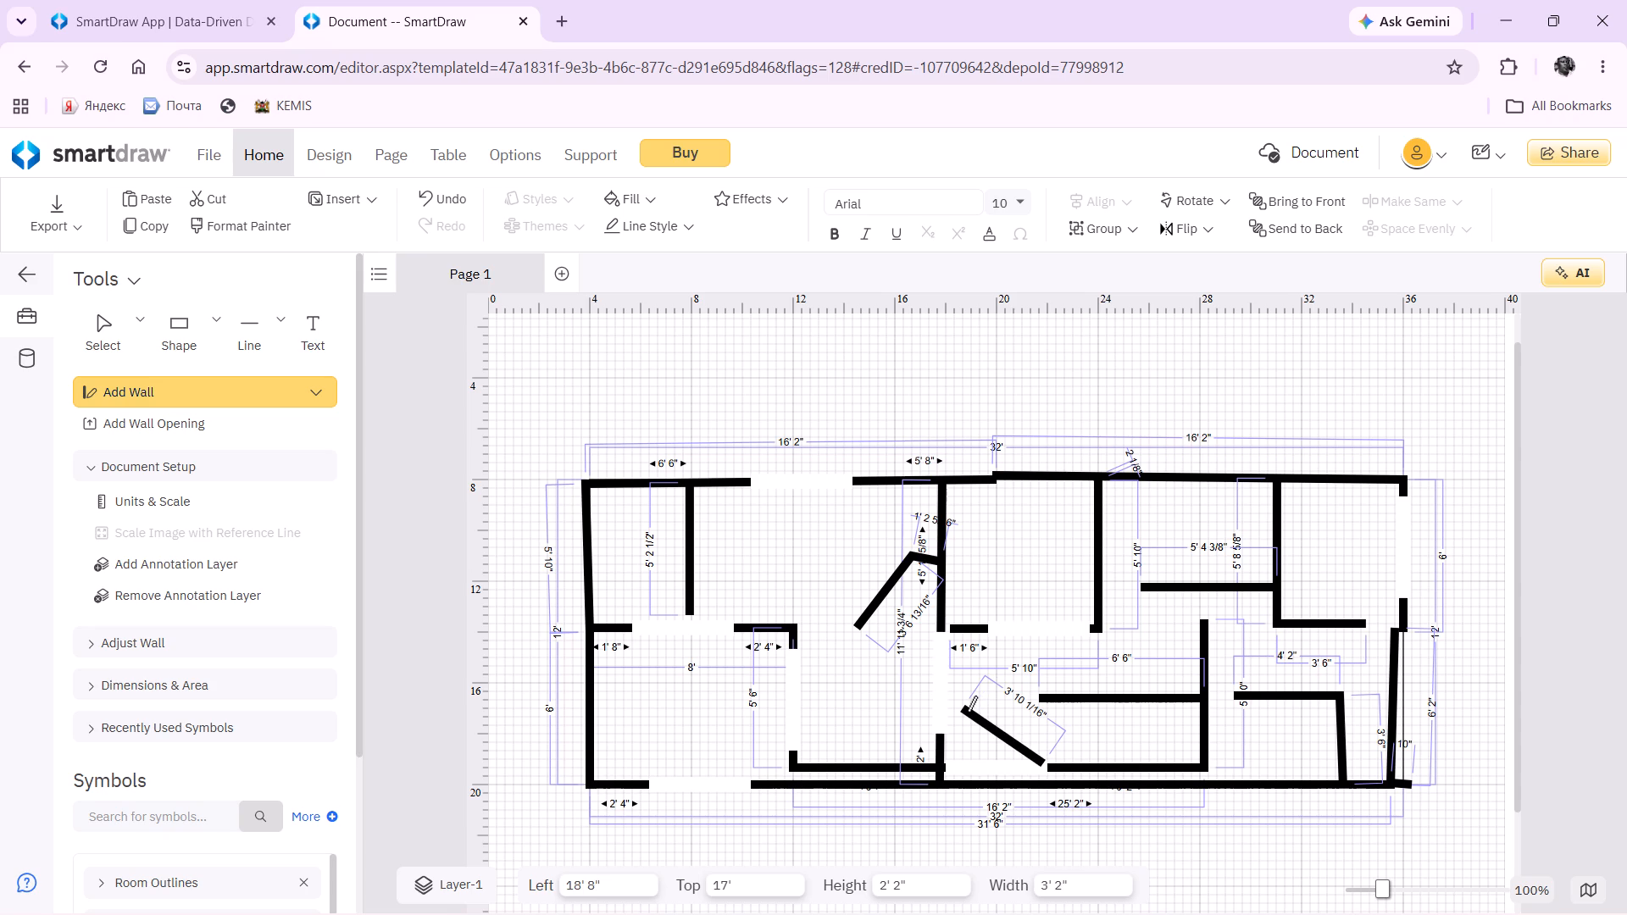
pyautogui.click(967, 713)
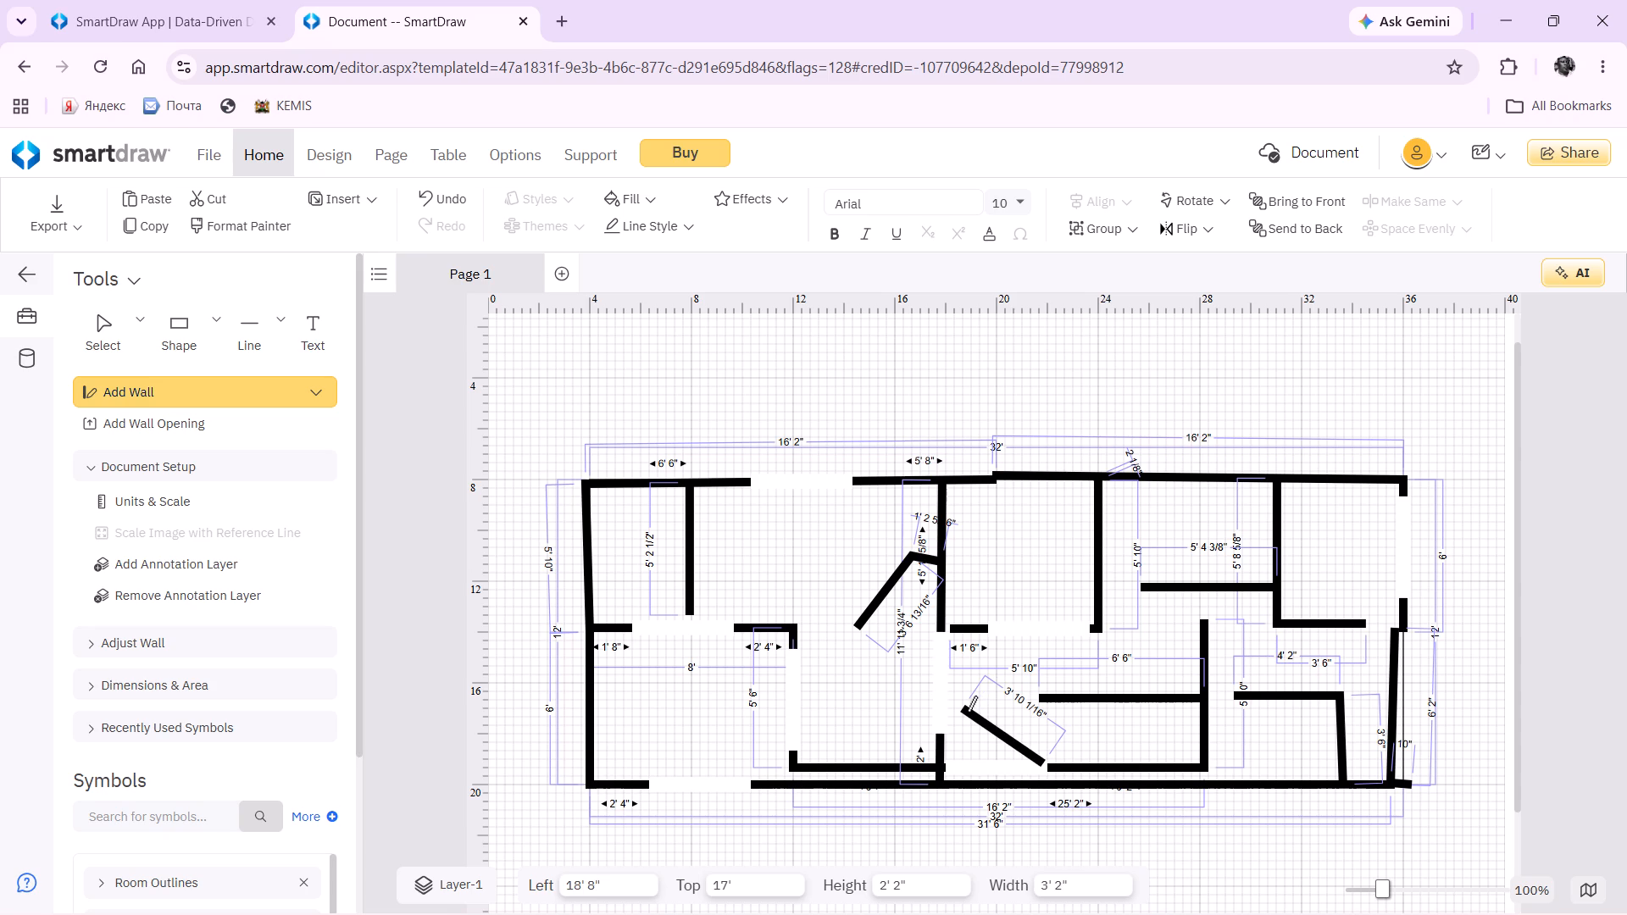